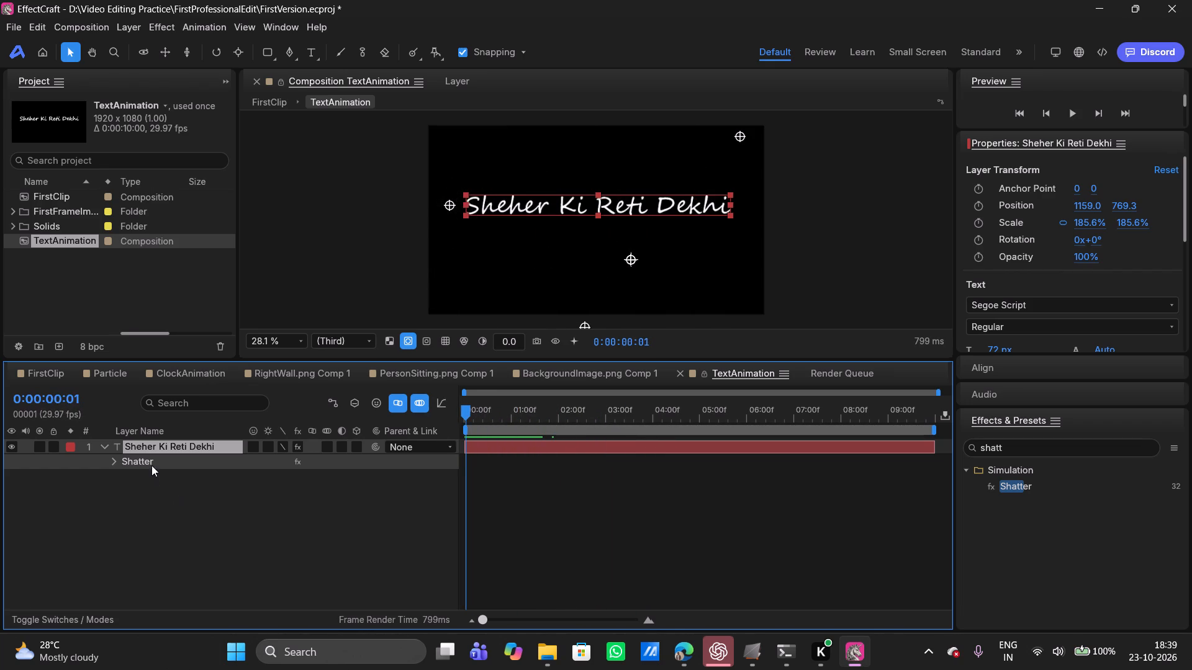
Duplicate the "Sheher Ki Reti Dekhi" text layer and hide the original layer.
left_click(114, 459)
left_click(112, 462)
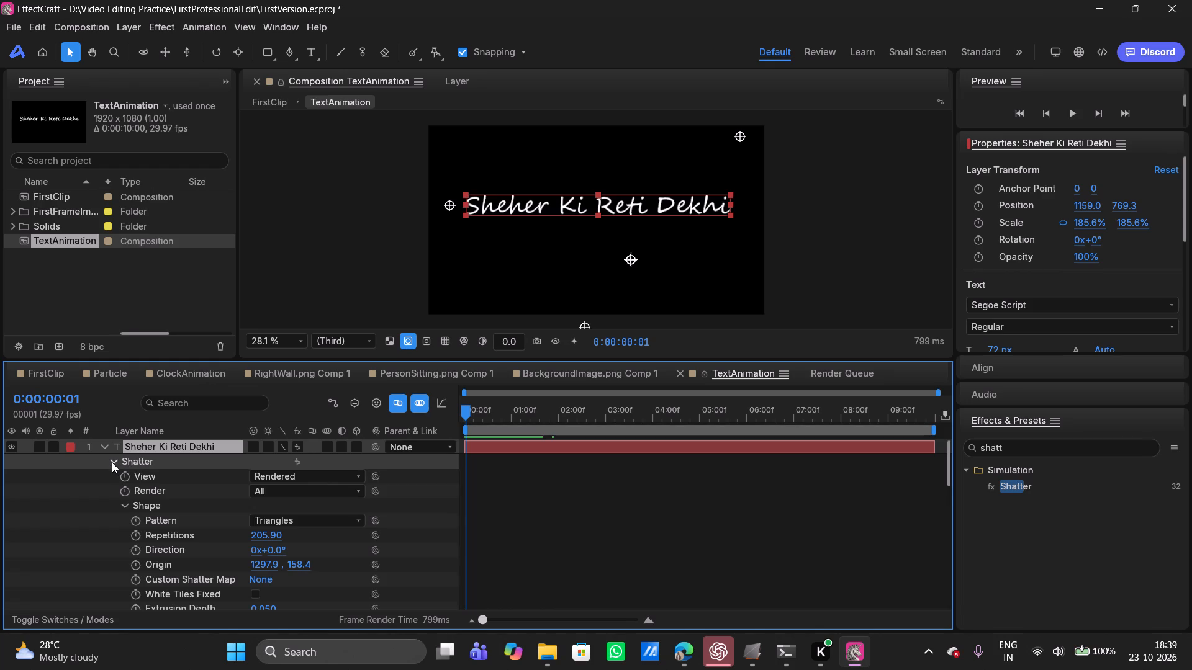
left_click(168, 441)
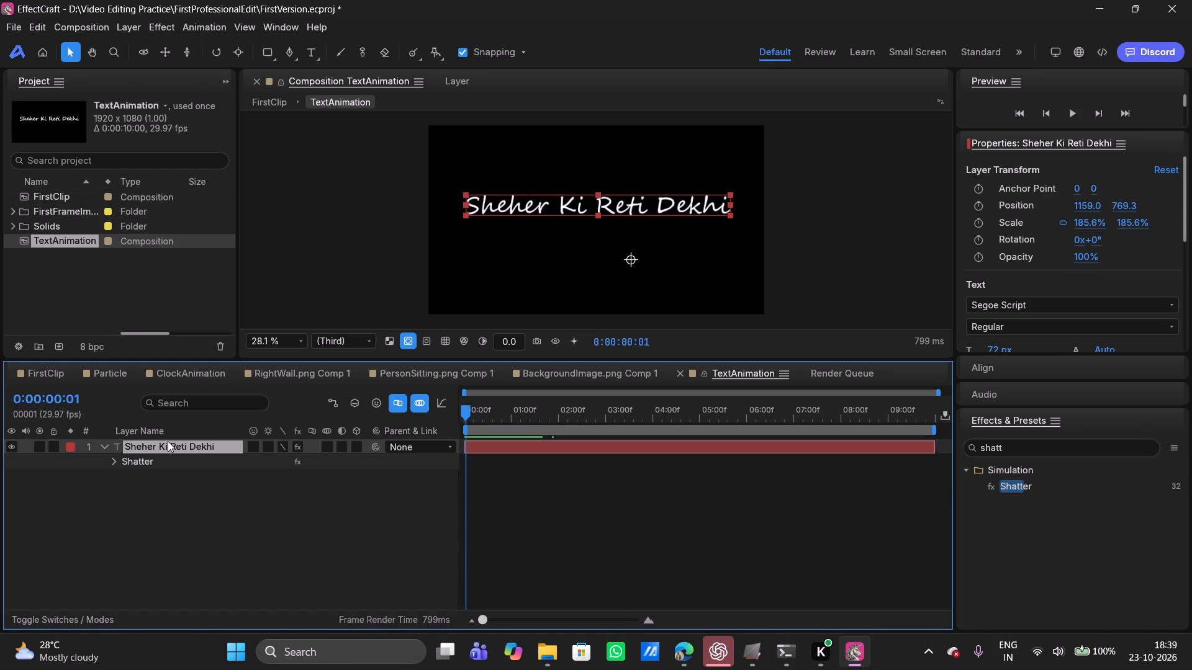
key("ctrl+d")
left_click(7, 461)
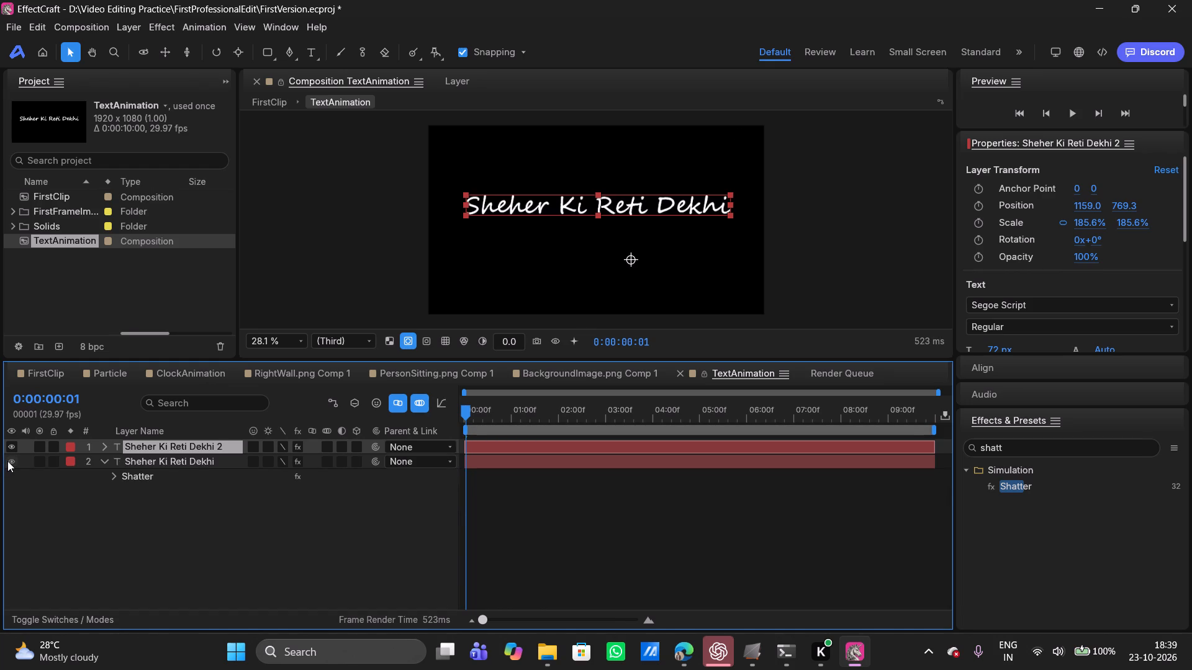
Delete the Shatter effect from the duplicated text layer, Sheher Ki Reti Dekhi 2.
left_click(99, 449)
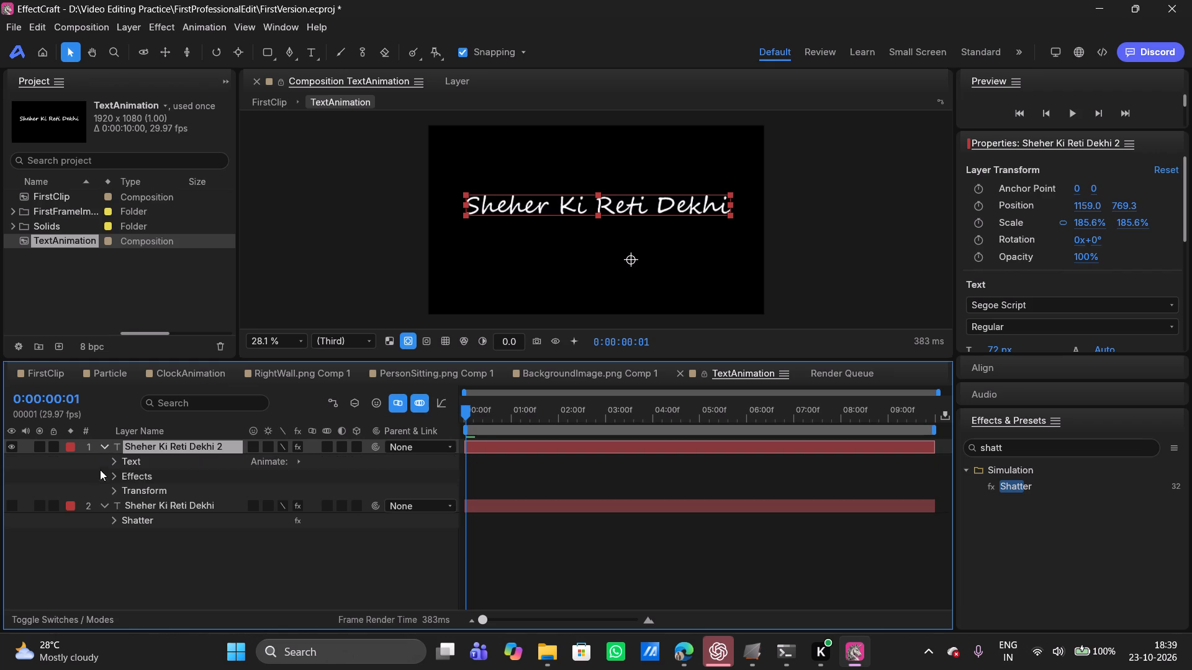
left_click(106, 506)
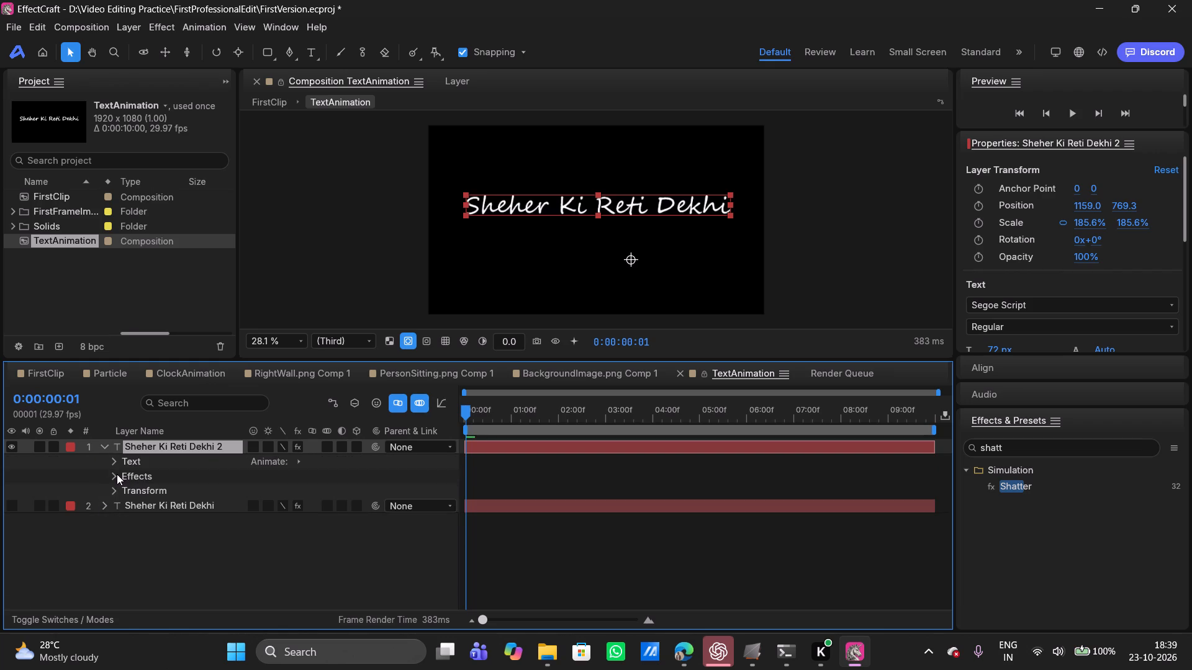
left_click(115, 474)
left_click(142, 489)
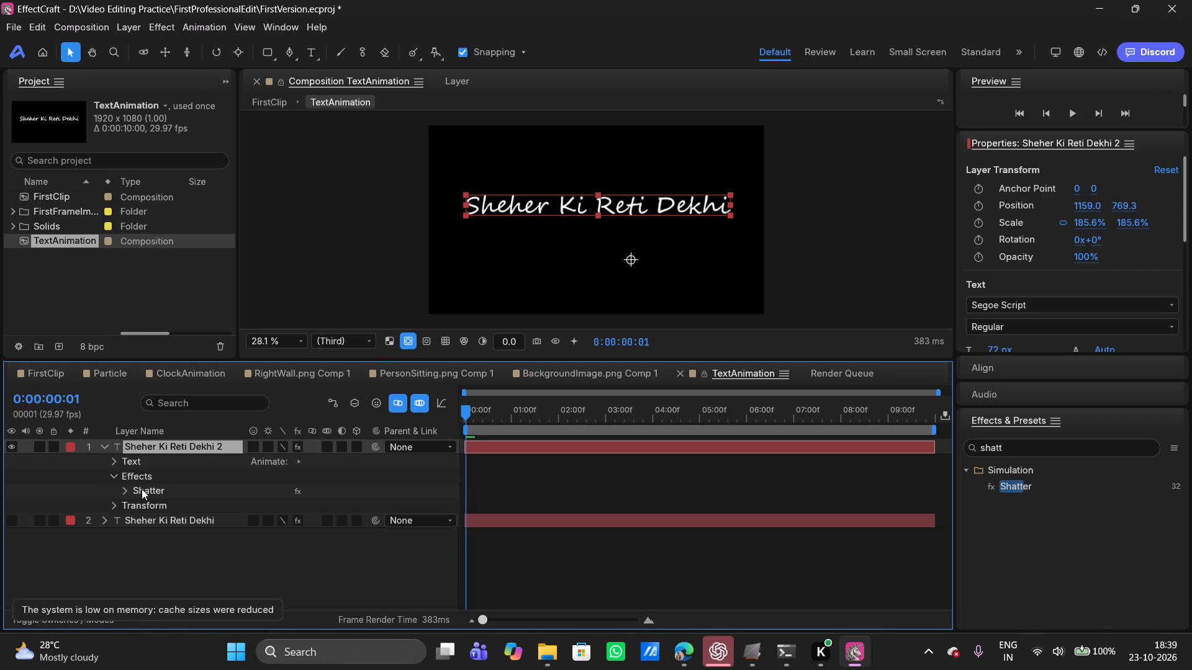
key("Delete")
left_click(133, 472)
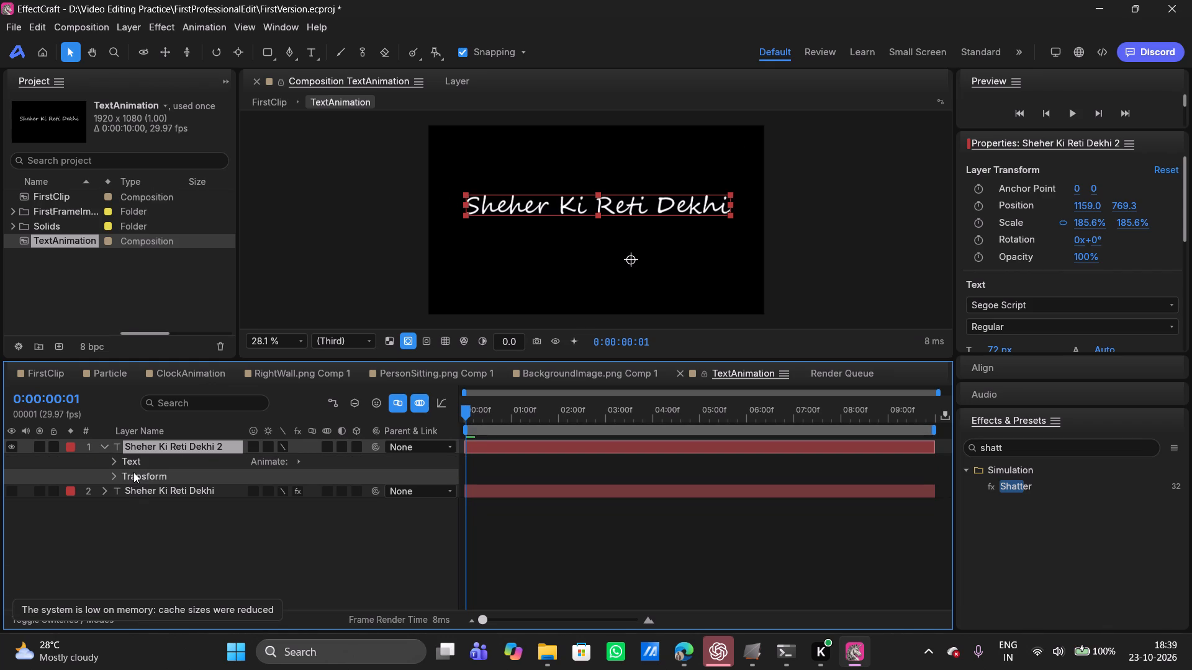
left_click(152, 465)
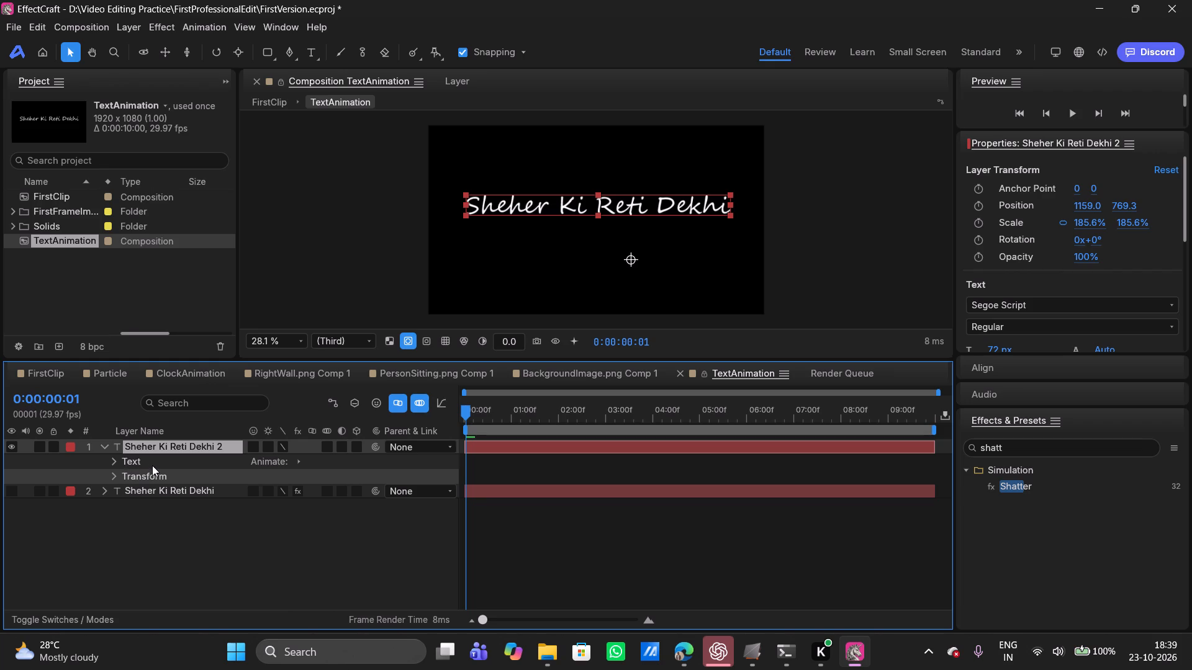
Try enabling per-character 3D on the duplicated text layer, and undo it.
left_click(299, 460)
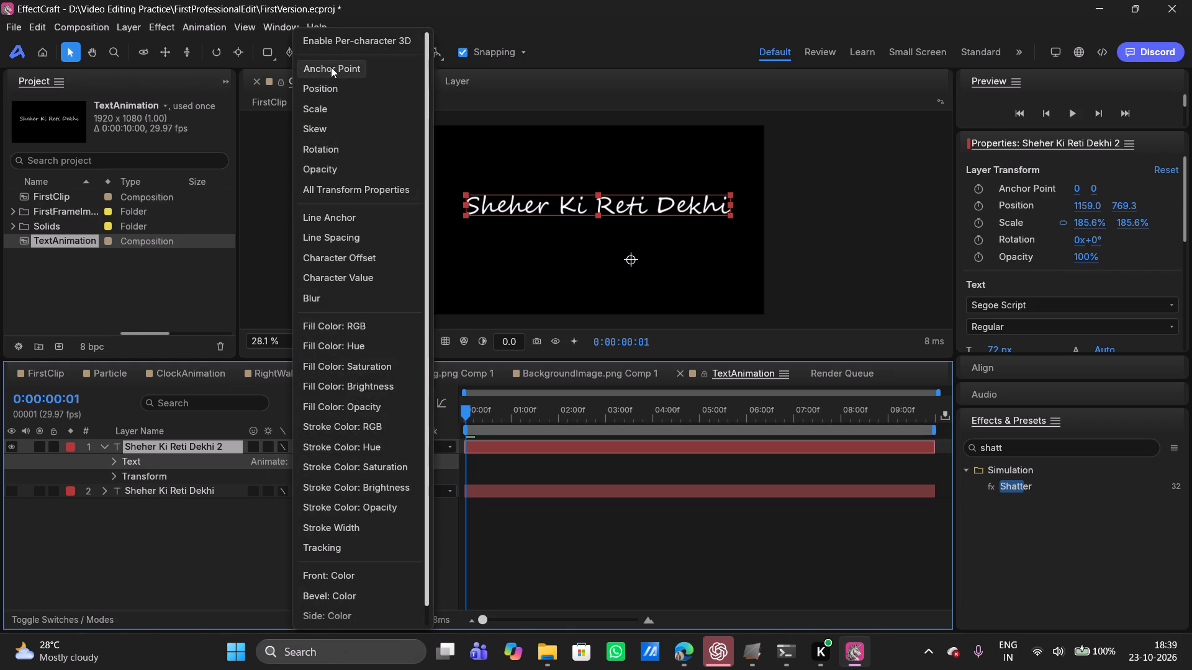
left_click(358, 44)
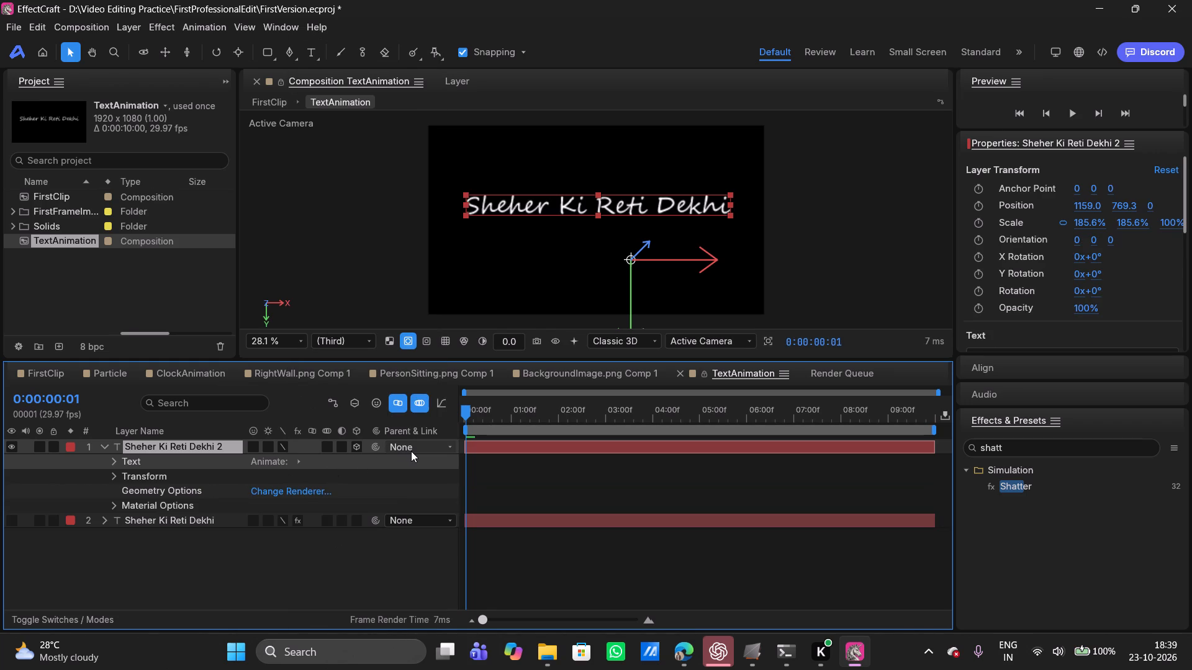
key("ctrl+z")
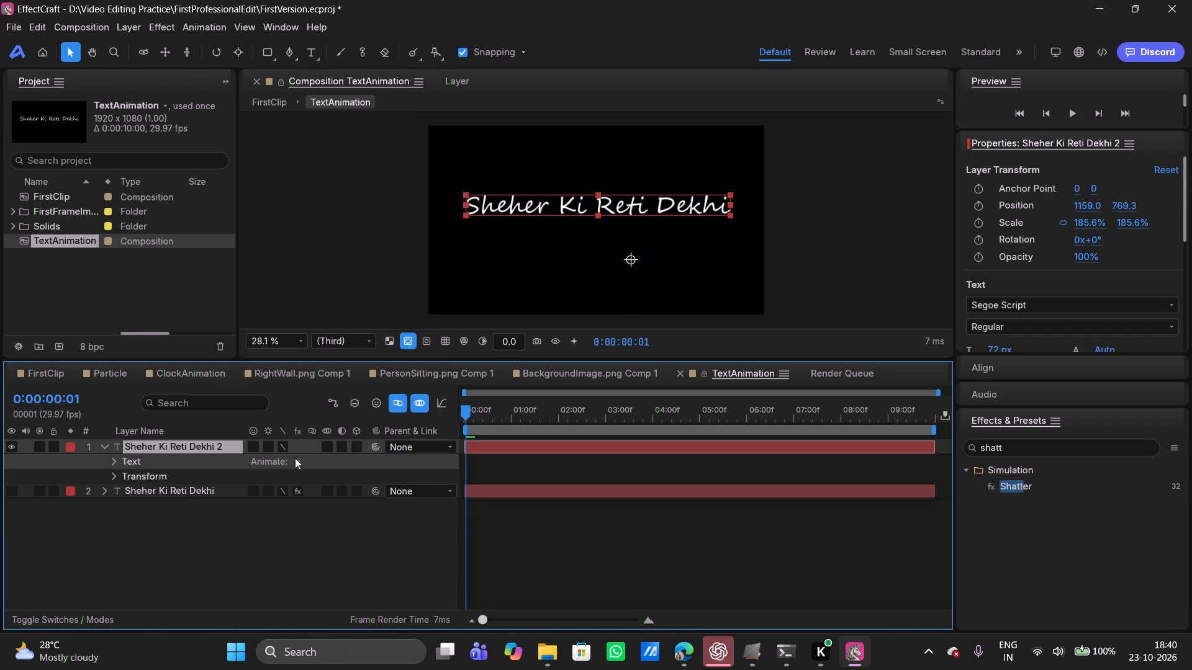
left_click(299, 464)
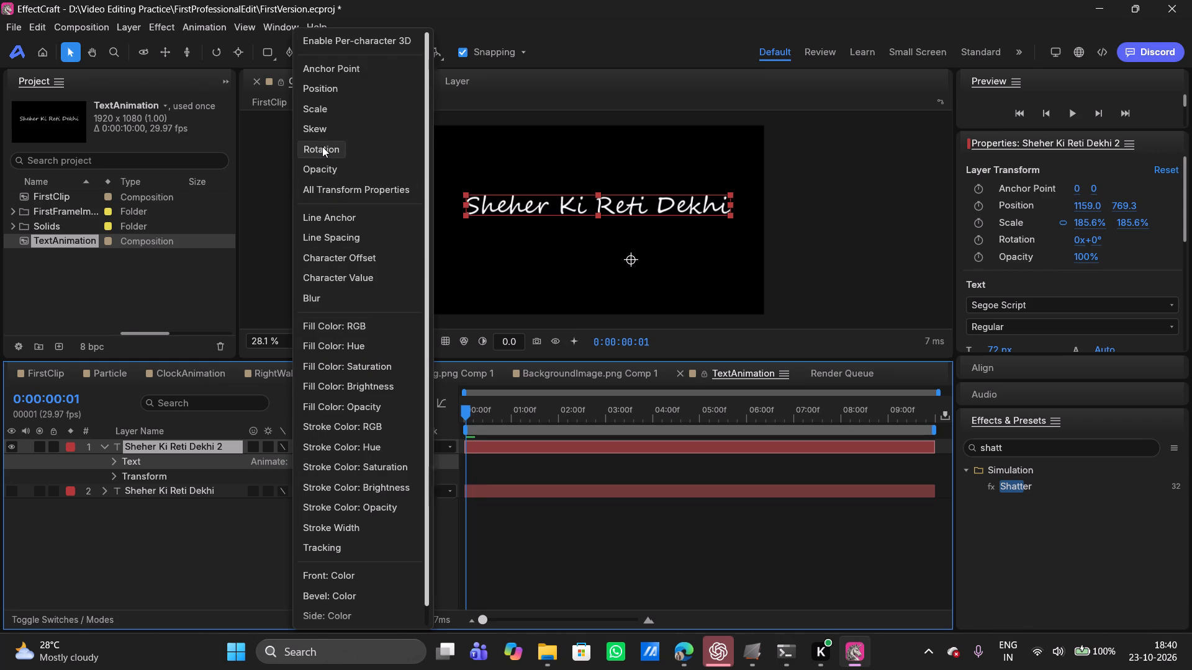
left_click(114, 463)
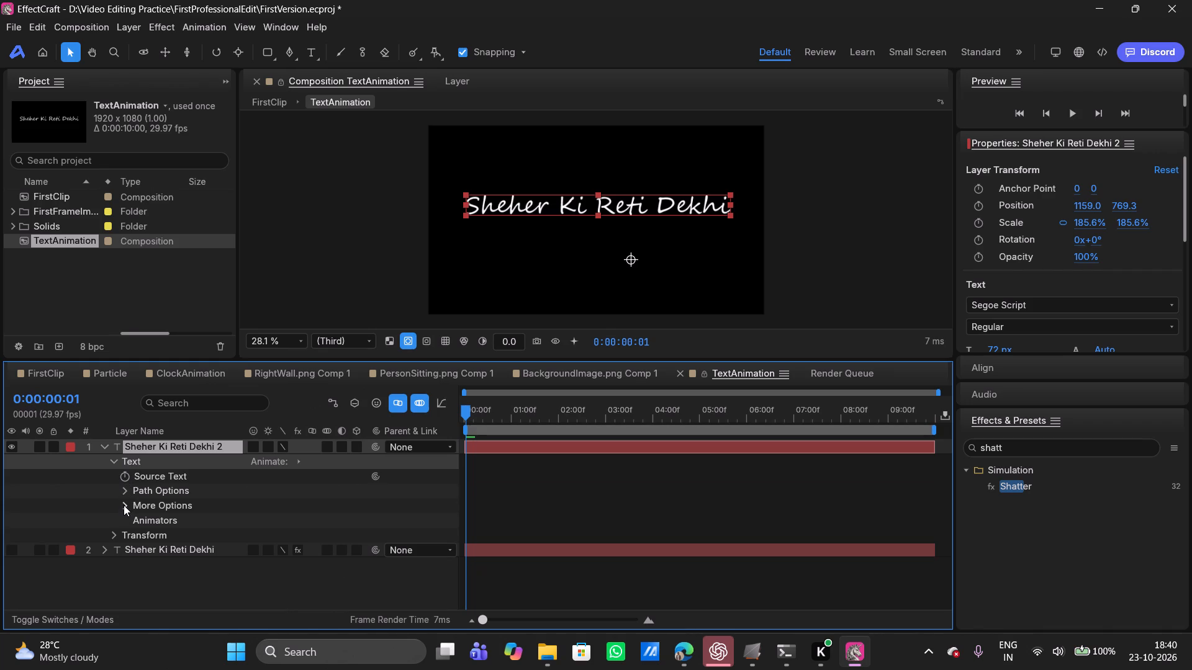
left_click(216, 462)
Apply a fresh Shatter effect to the duplicated text layer and set its View to Rendered.
left_click_drag(1032, 488, 148, 472)
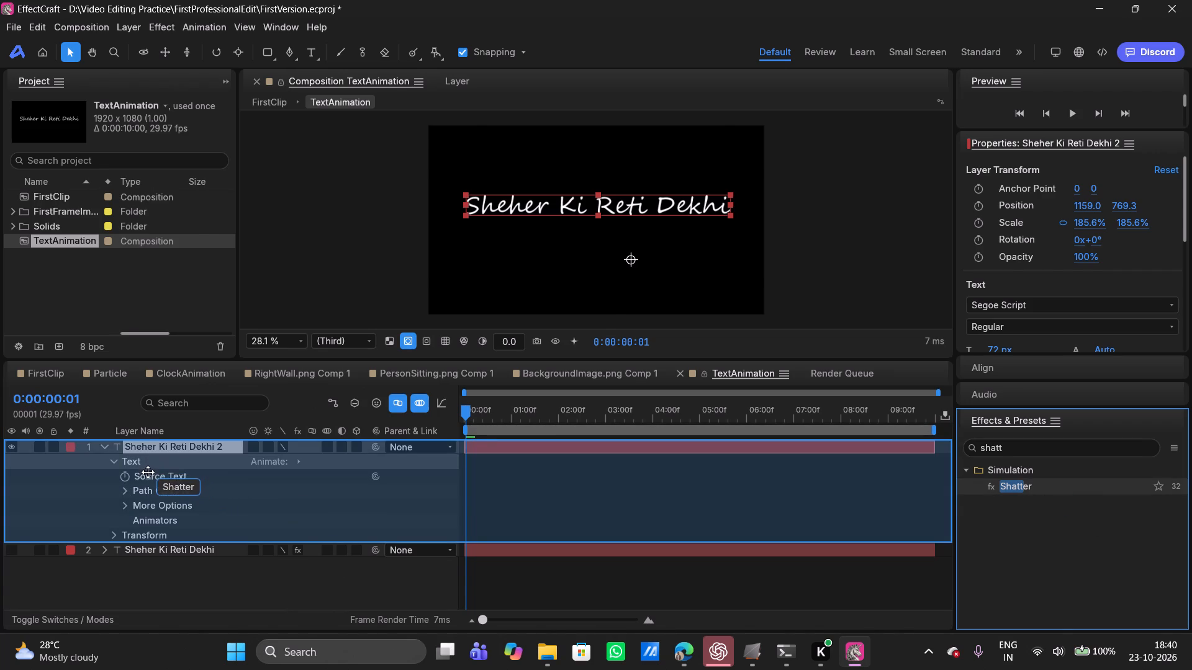
left_click_drag(148, 472, 149, 472)
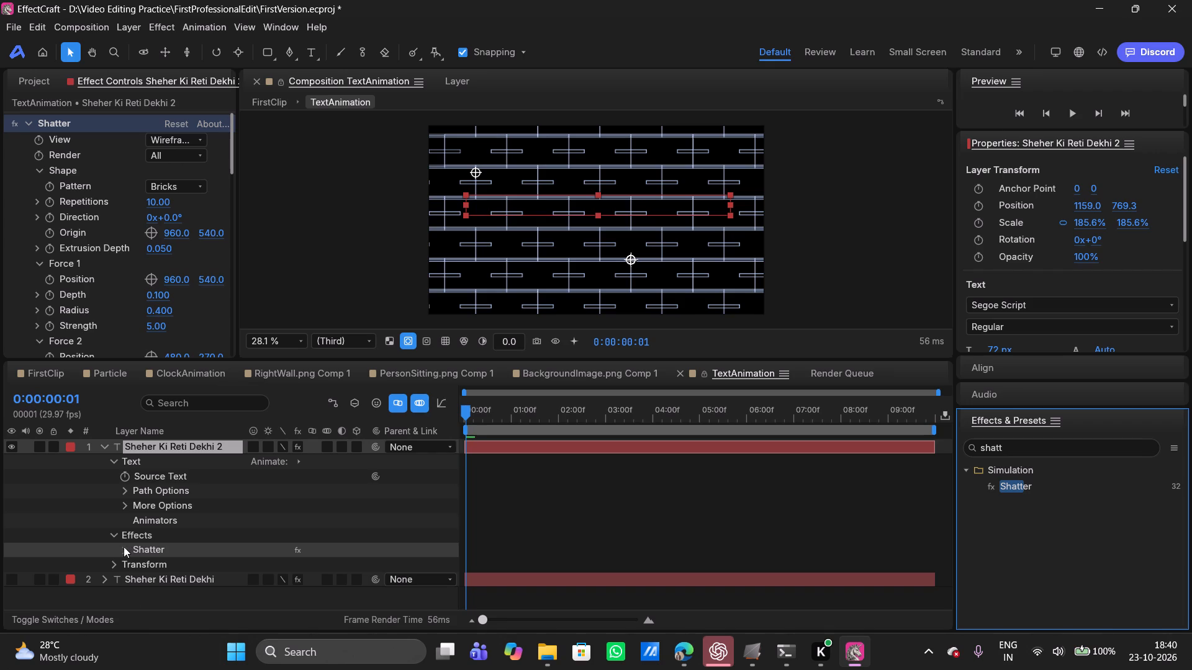
left_click(187, 140)
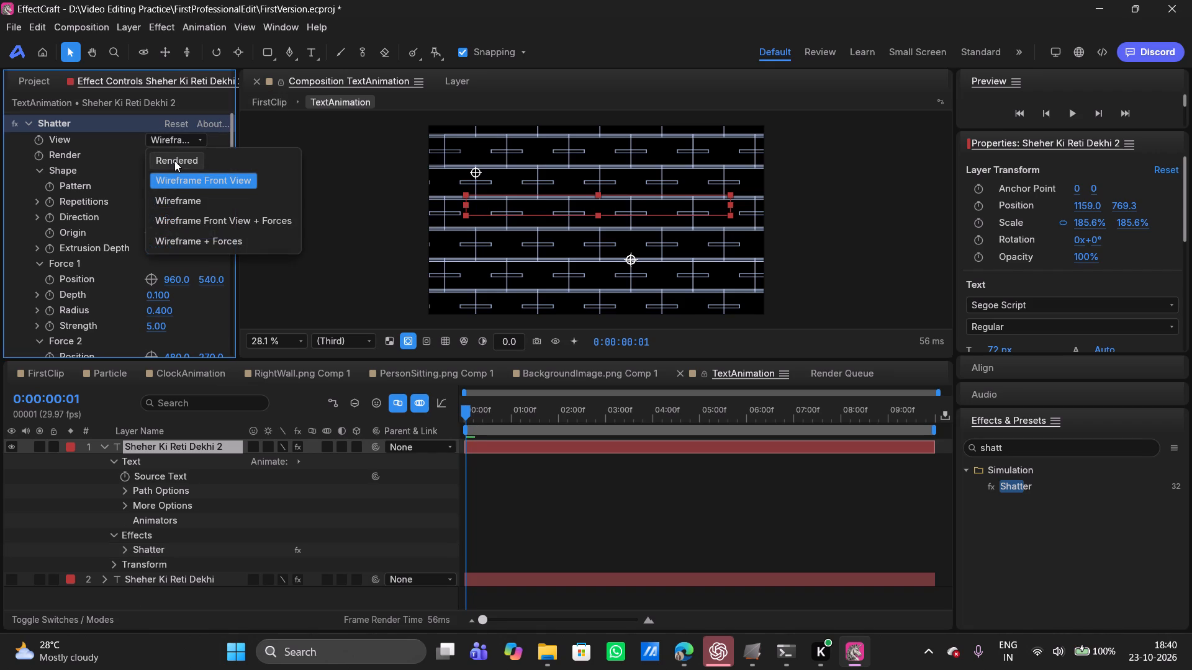
left_click(174, 161)
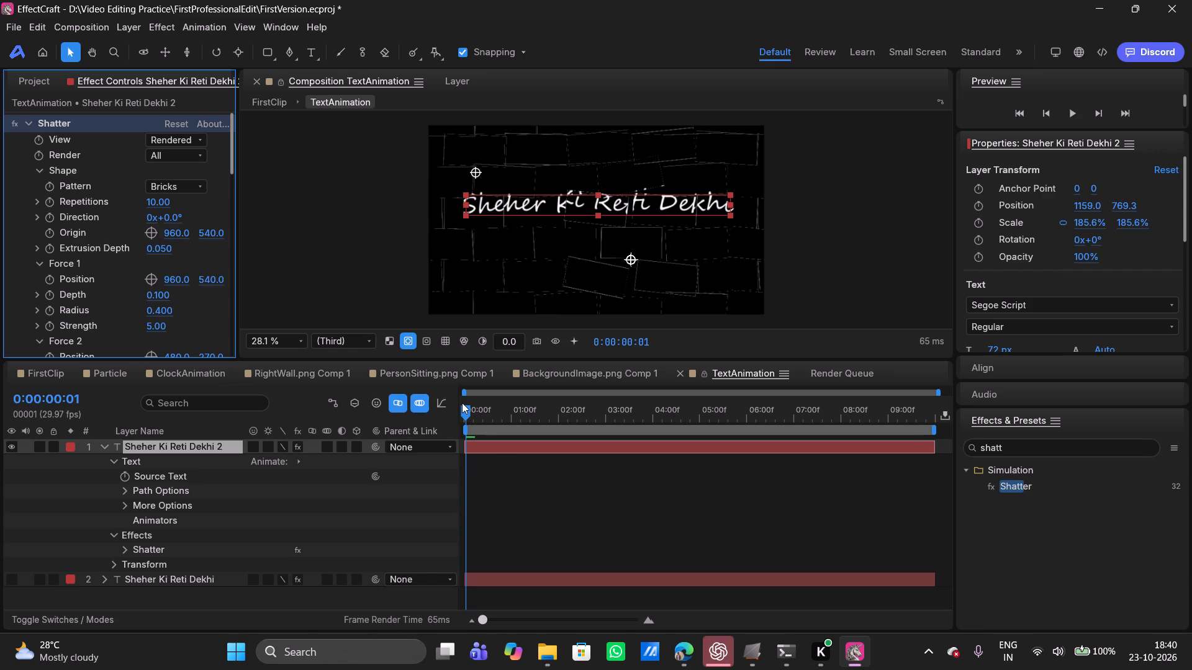
Scrub through the first second of the timeline to preview the shattering text, stopping at 0:00:00:02.
left_click_drag(462, 403, 493, 411)
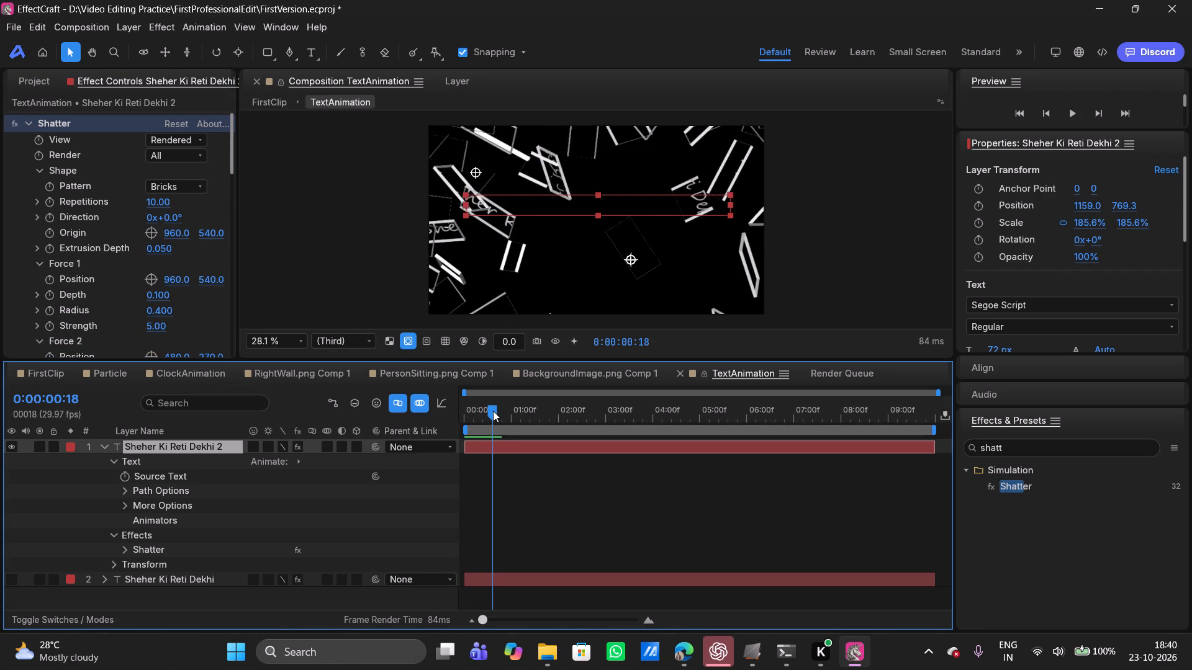
left_click_drag(493, 411, 464, 413)
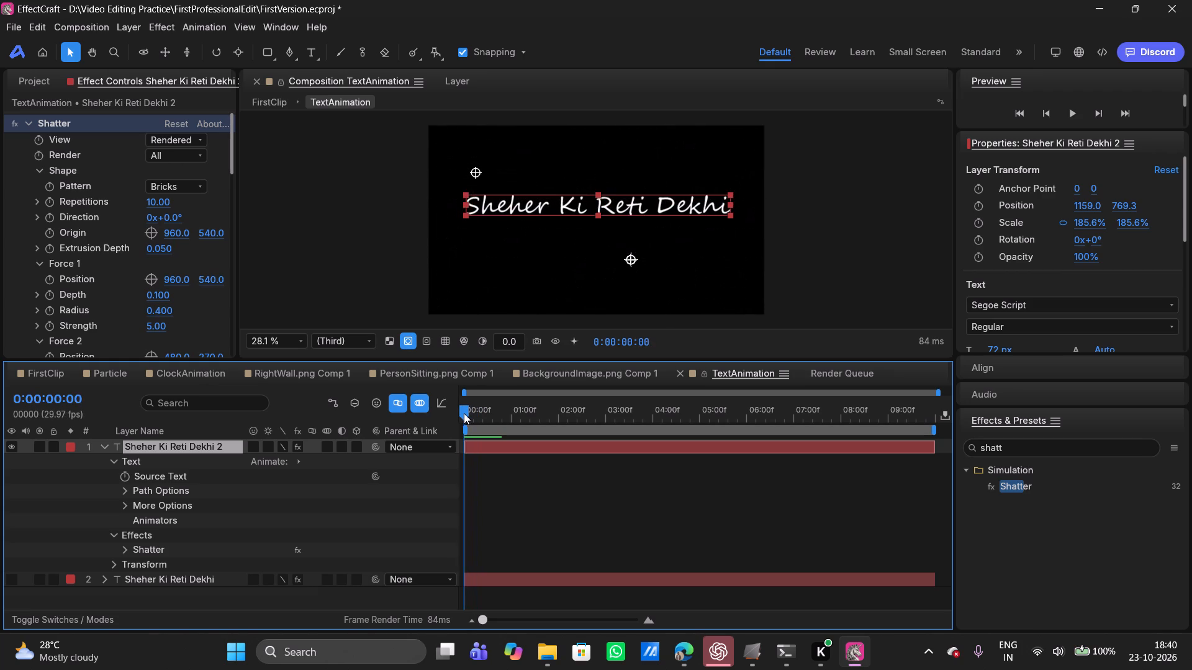
left_click_drag(464, 413, 467, 413)
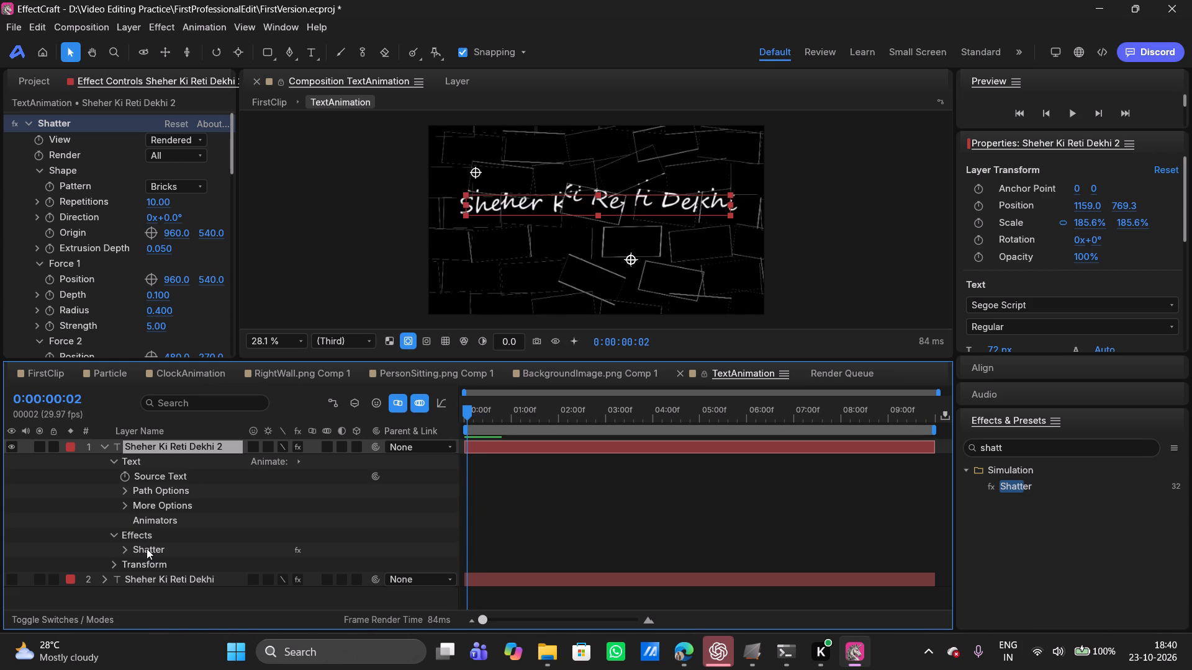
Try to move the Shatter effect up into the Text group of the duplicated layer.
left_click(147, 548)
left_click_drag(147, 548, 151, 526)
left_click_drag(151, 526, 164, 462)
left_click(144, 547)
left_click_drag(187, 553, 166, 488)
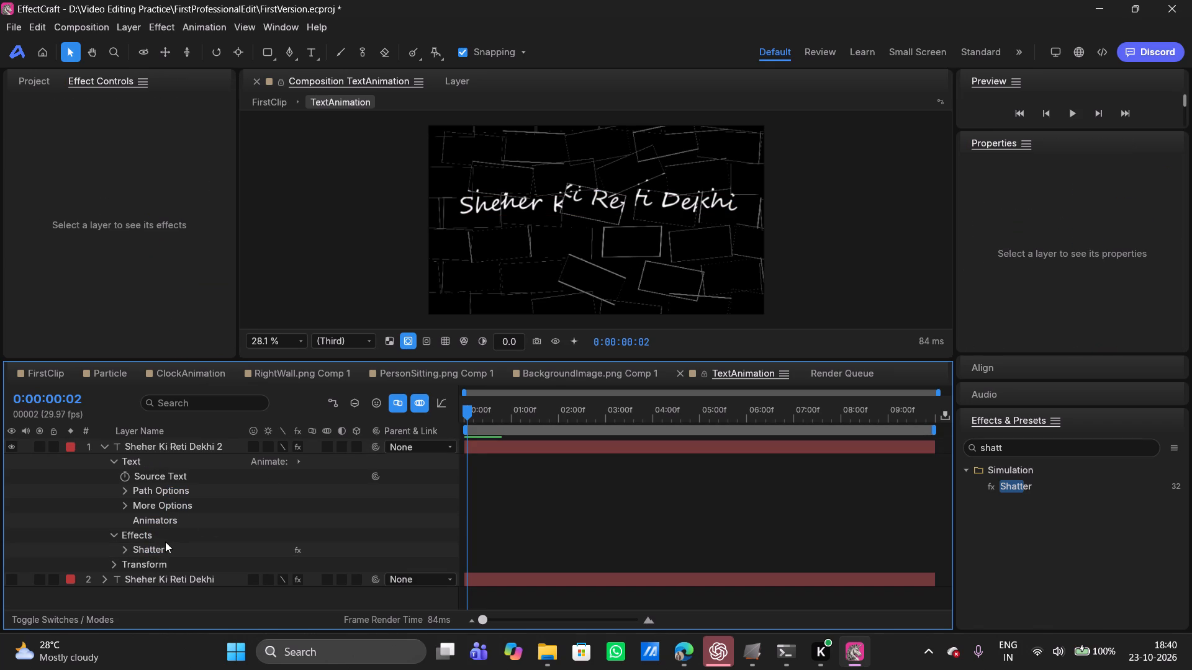
Add a text animator with All Transform Properties to the duplicated text layer and look over its properties.
left_click(157, 545)
left_click(299, 463)
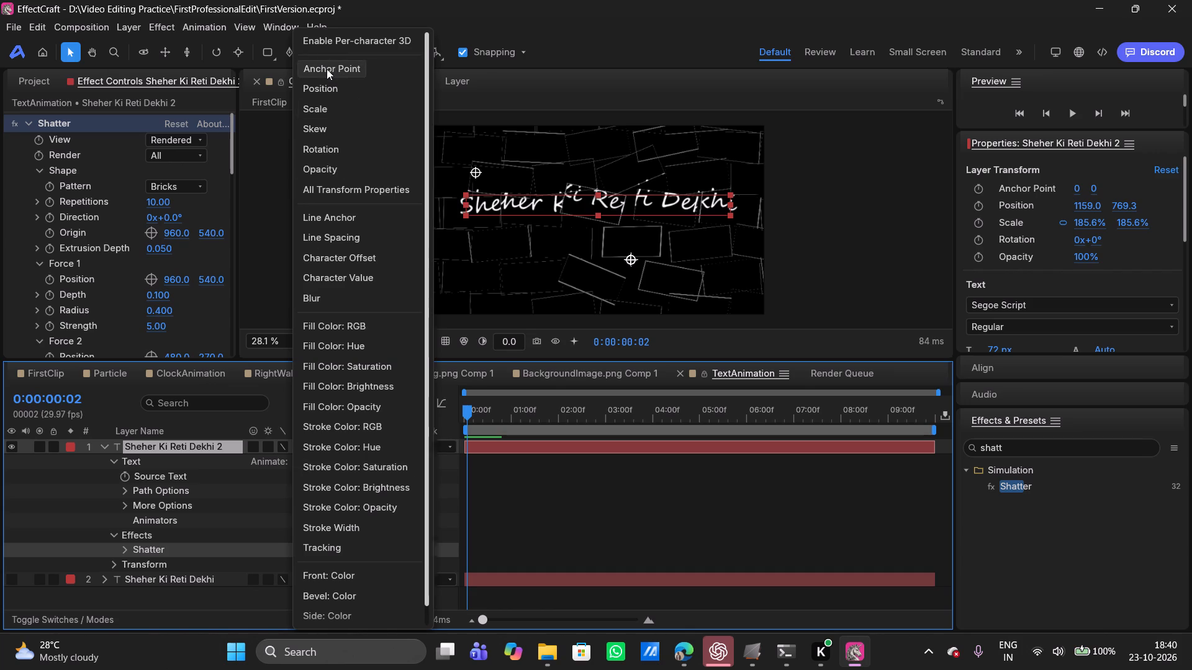
left_click(328, 187)
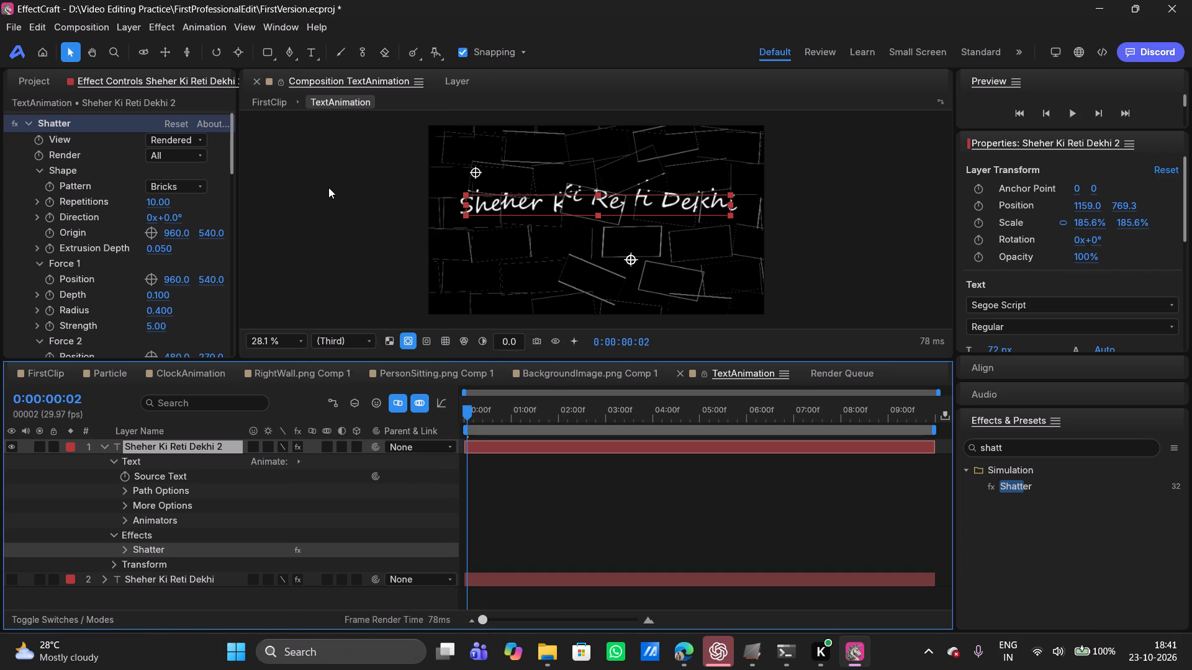
left_click(127, 520)
left_click(153, 533)
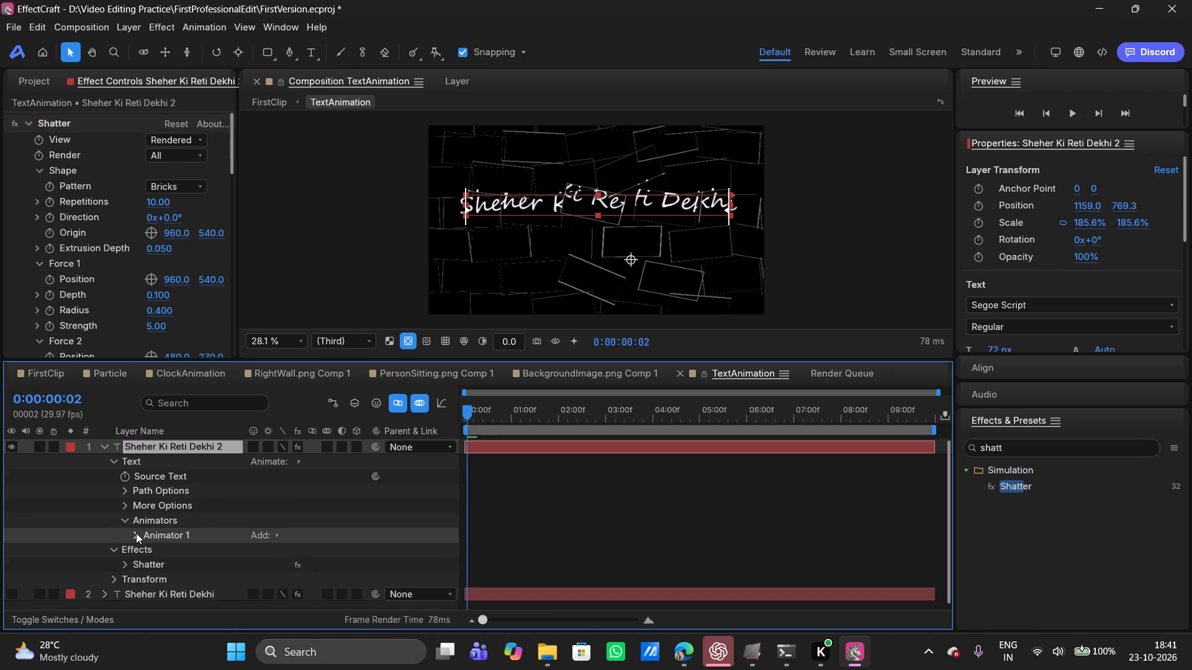
left_click(136, 533)
scroll(196, 520, "down", 1)
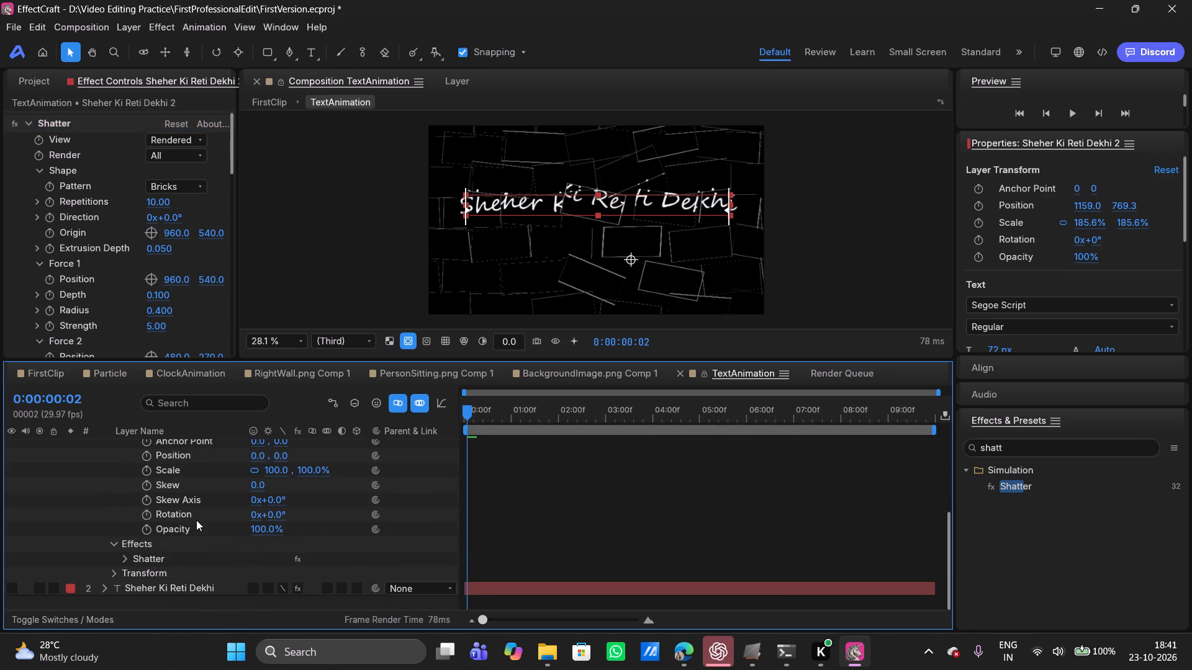
scroll(196, 520, "up", 1)
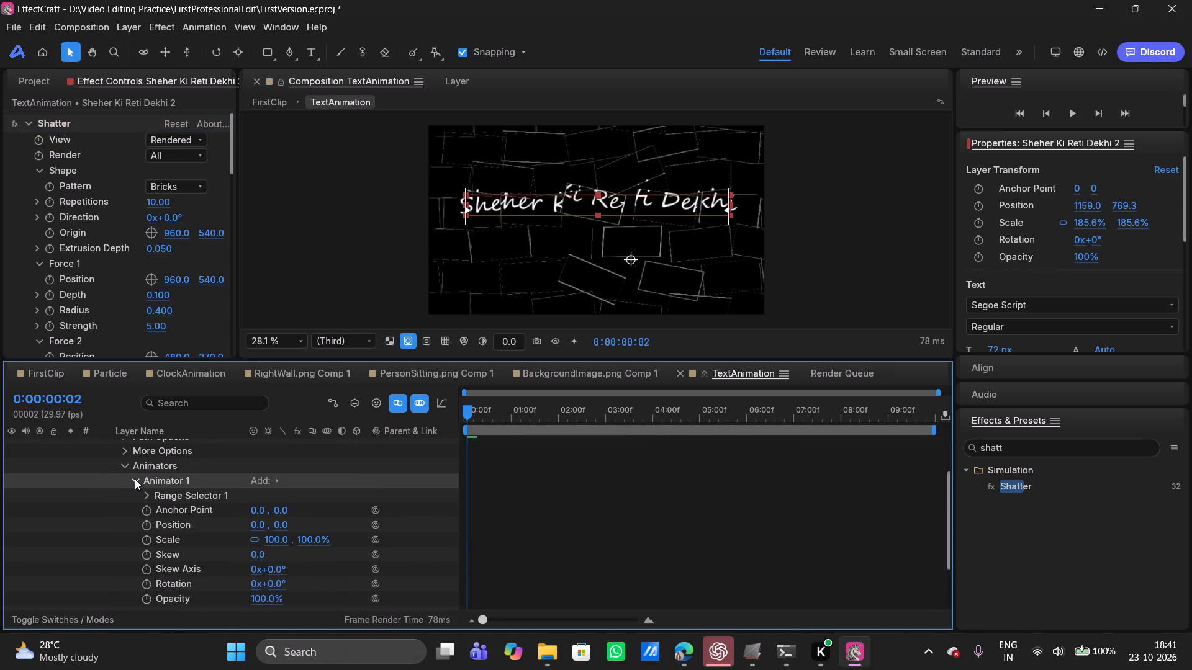
left_click(135, 479)
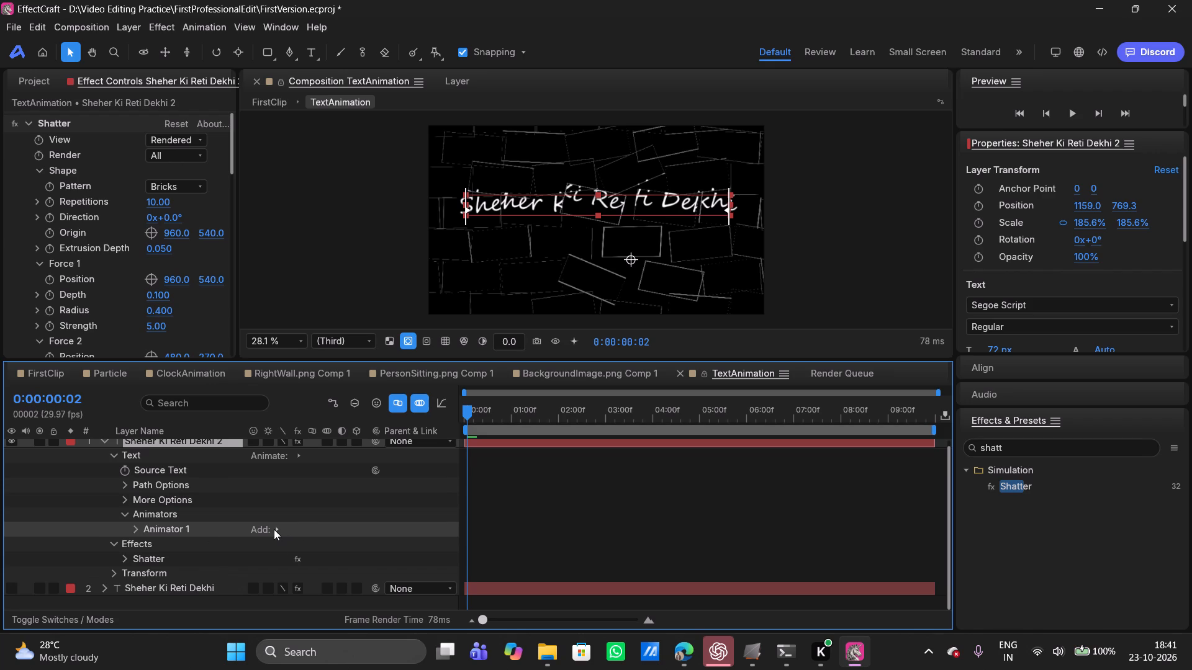
Add the Tracking property to Animator 1 and reveal its tracking settings.
left_click(274, 529)
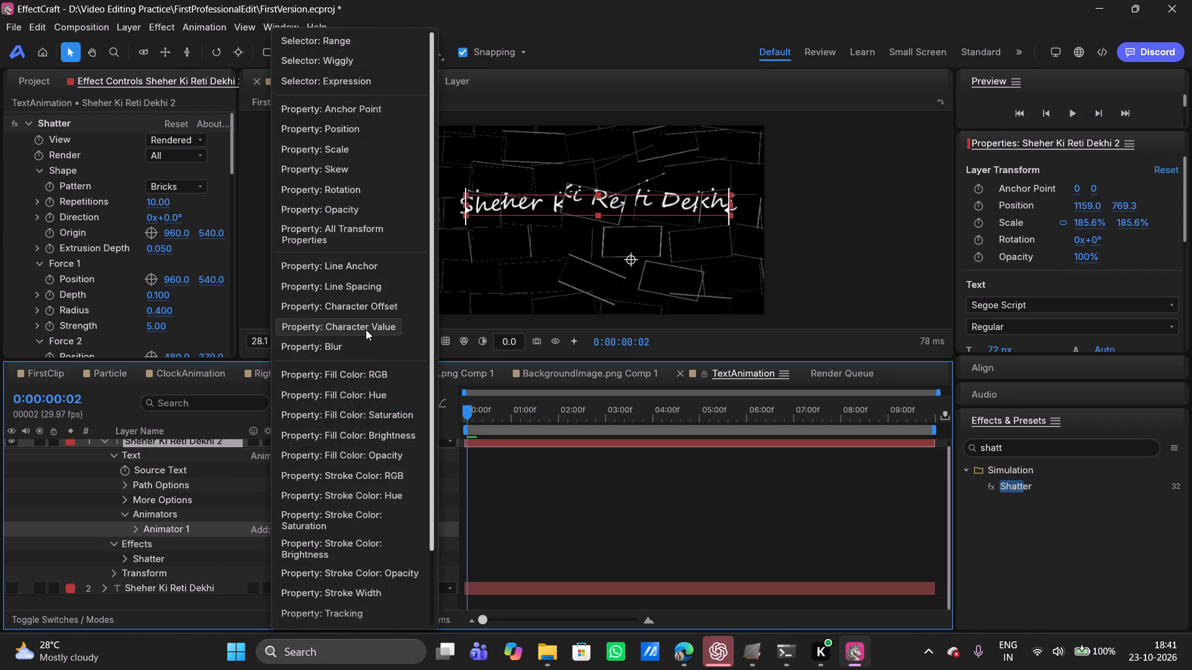
scroll(366, 329, "down", 1)
scroll(313, 530, "down", 1)
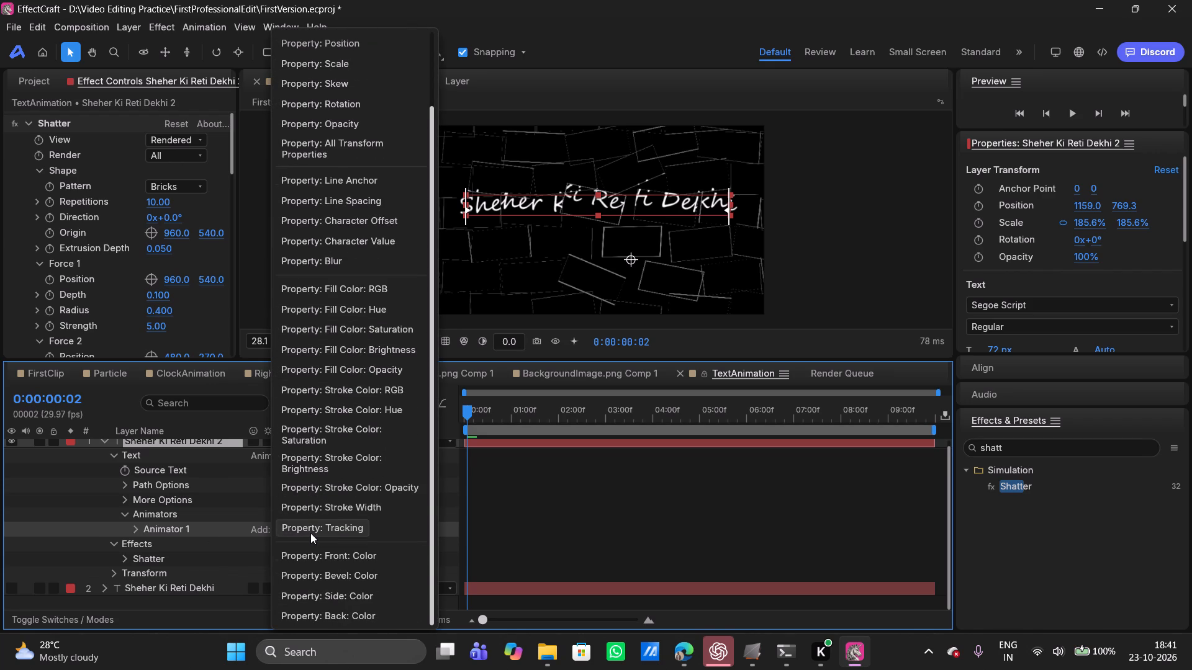
left_click(310, 533)
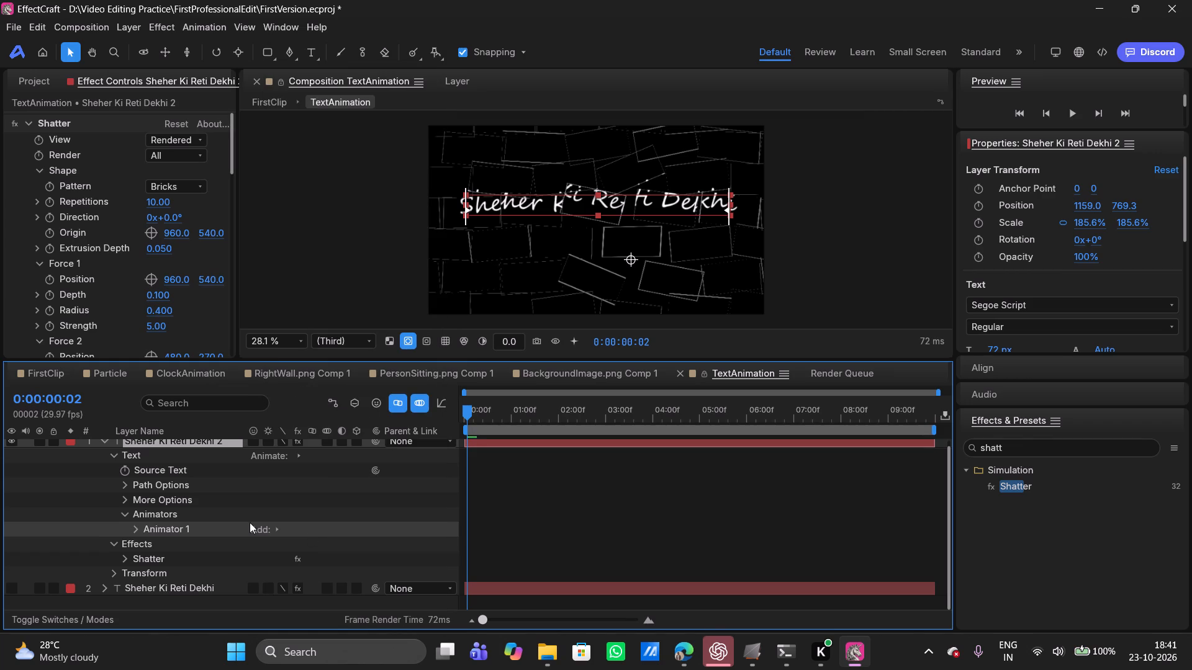
left_click(138, 531)
scroll(138, 531, "down", 1)
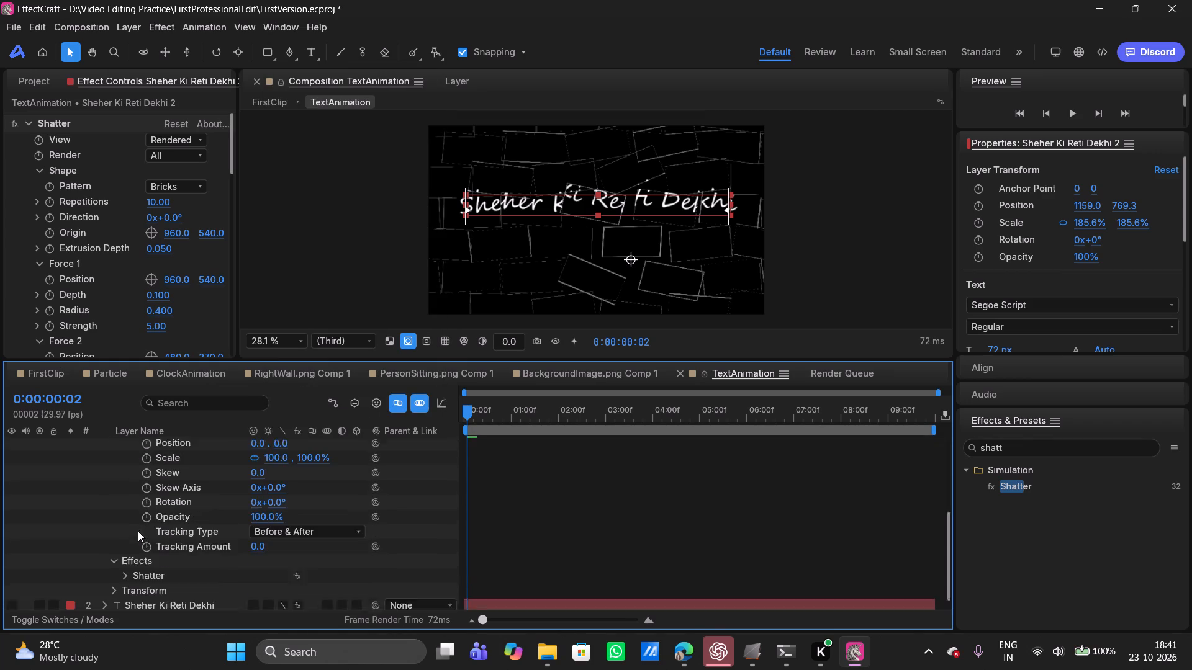
scroll(138, 531, "down", 1)
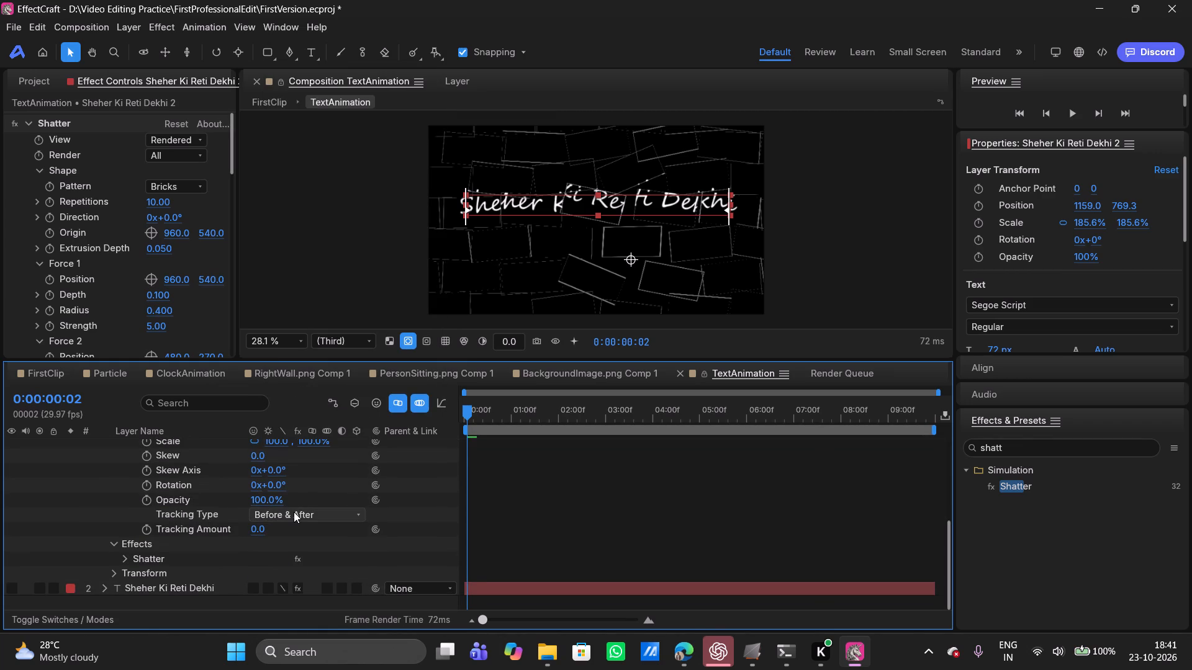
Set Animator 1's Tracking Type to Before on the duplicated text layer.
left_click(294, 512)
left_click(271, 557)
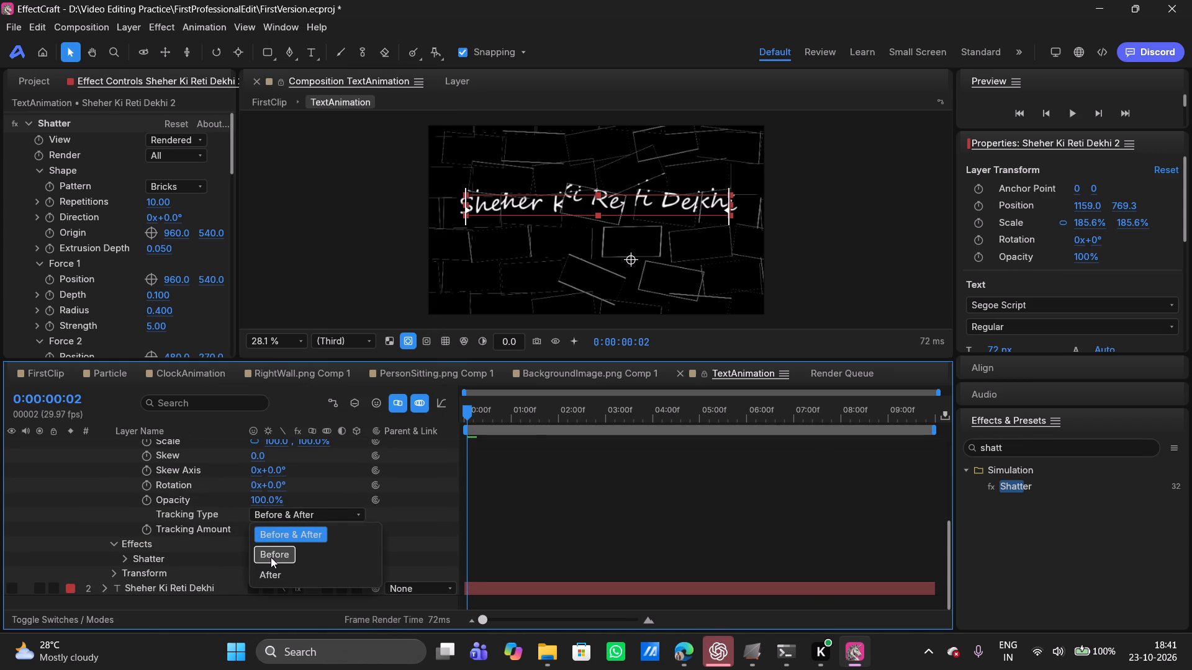
Delete Animator 1 from the duplicated text layer.
scroll(294, 522, "up", 1)
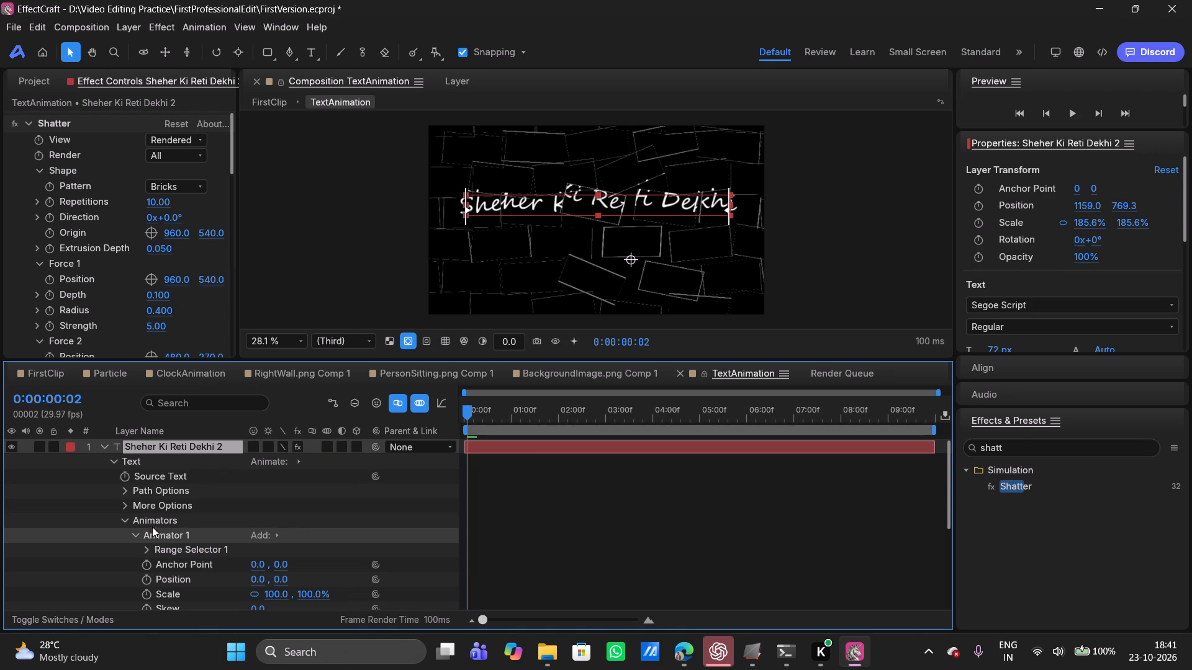
left_click(156, 531)
key("Delete")
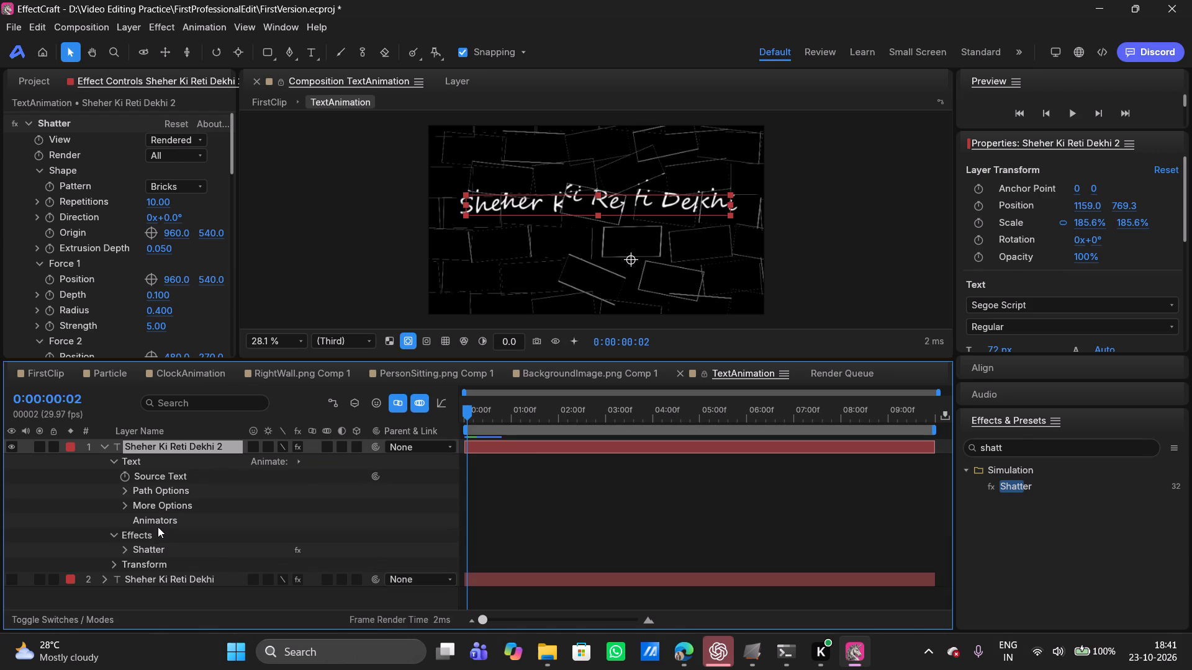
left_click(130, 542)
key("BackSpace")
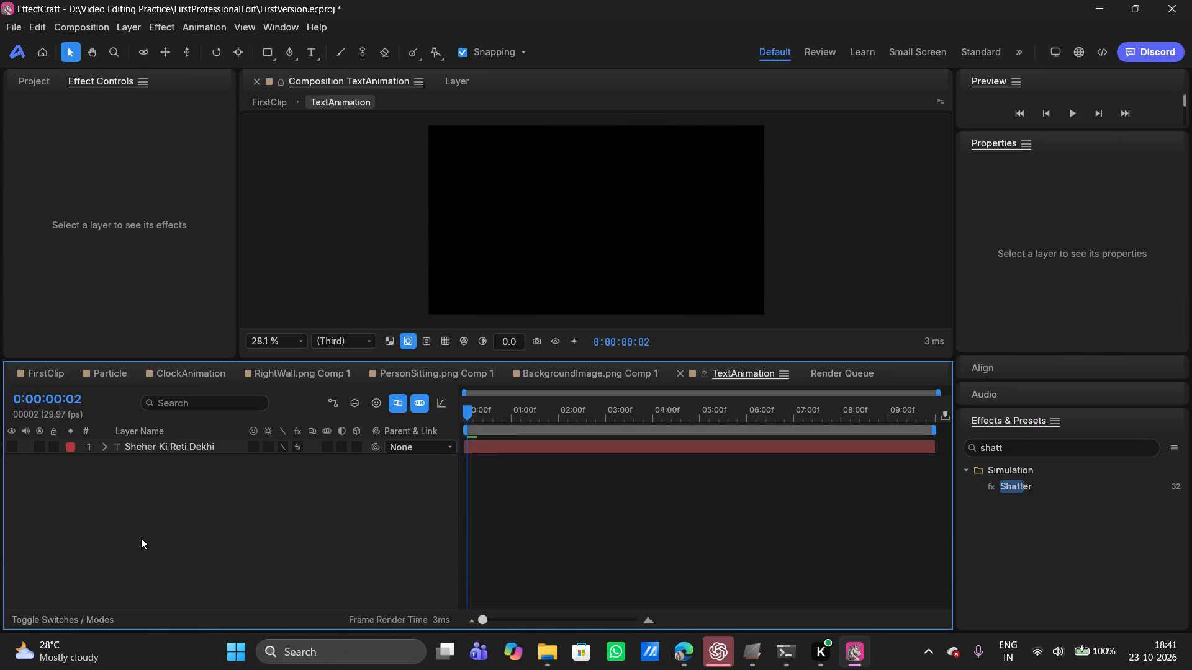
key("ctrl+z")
Remove the Shatter effect from the duplicated text layer.
left_click(140, 545)
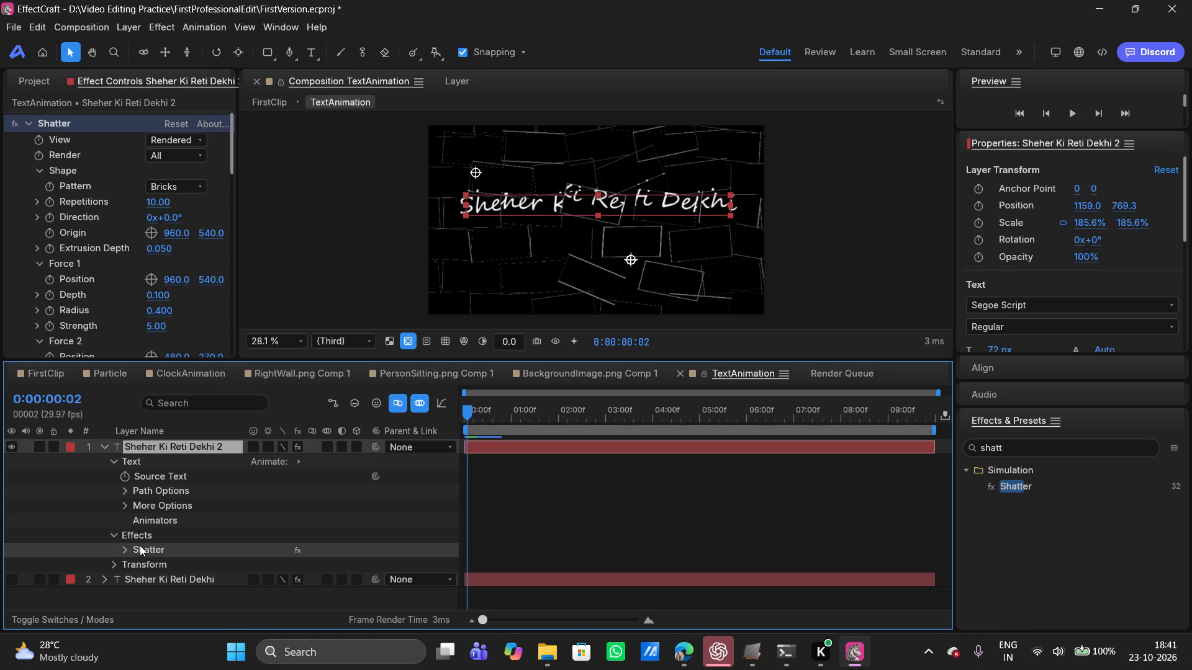
key("Delete")
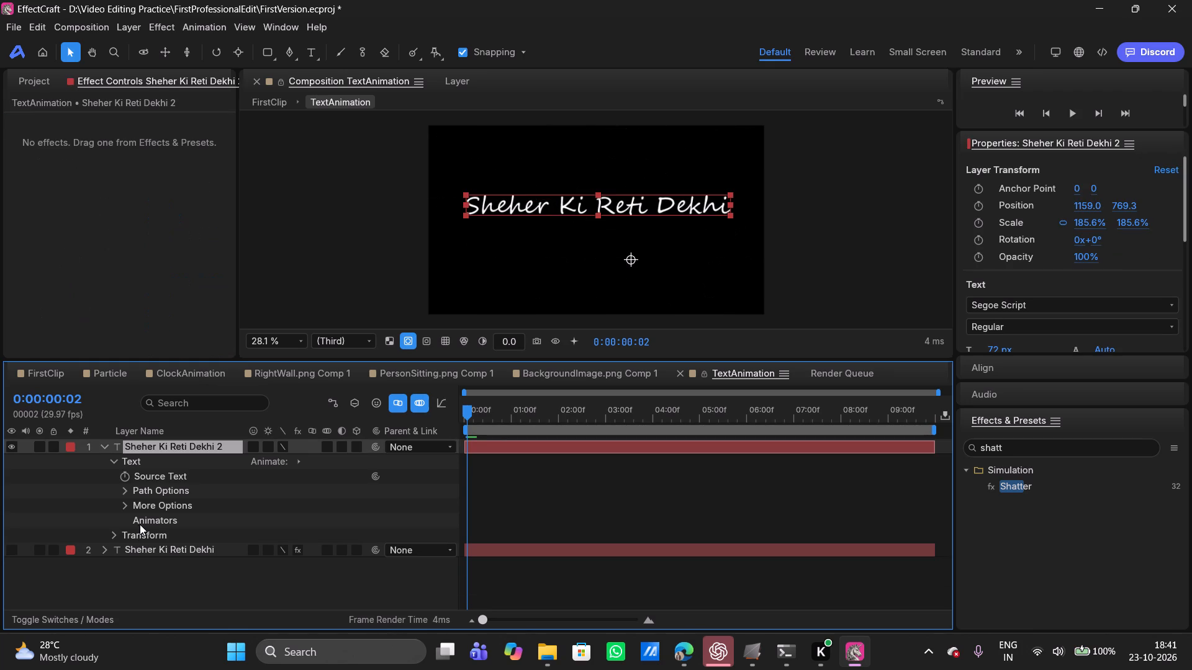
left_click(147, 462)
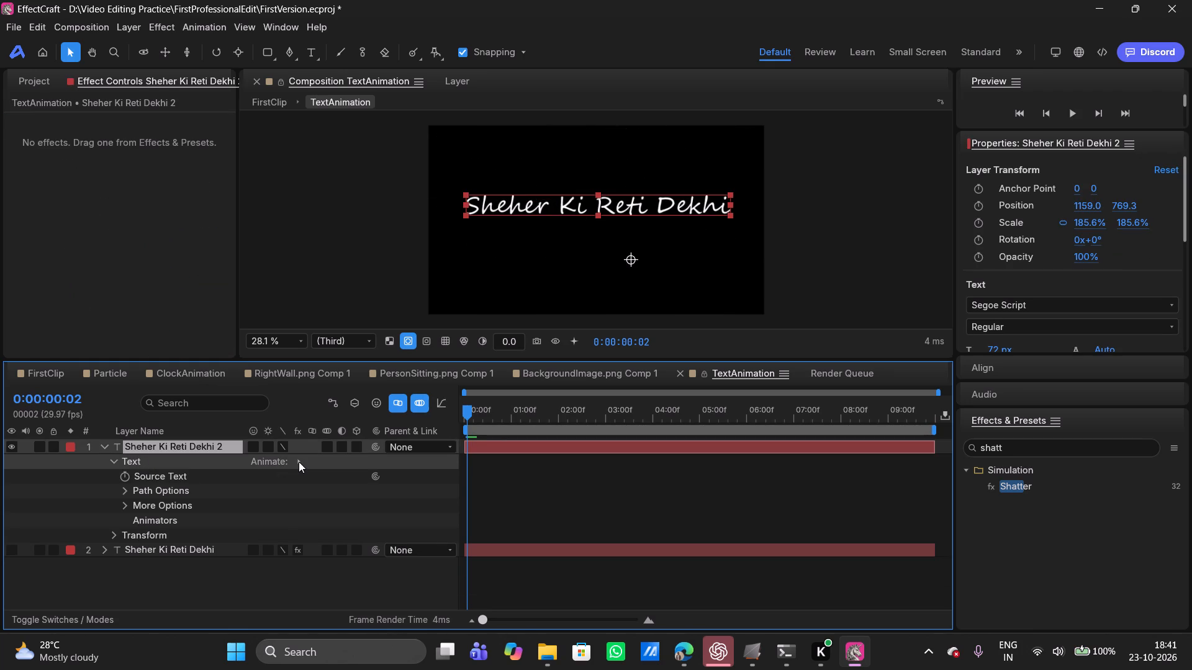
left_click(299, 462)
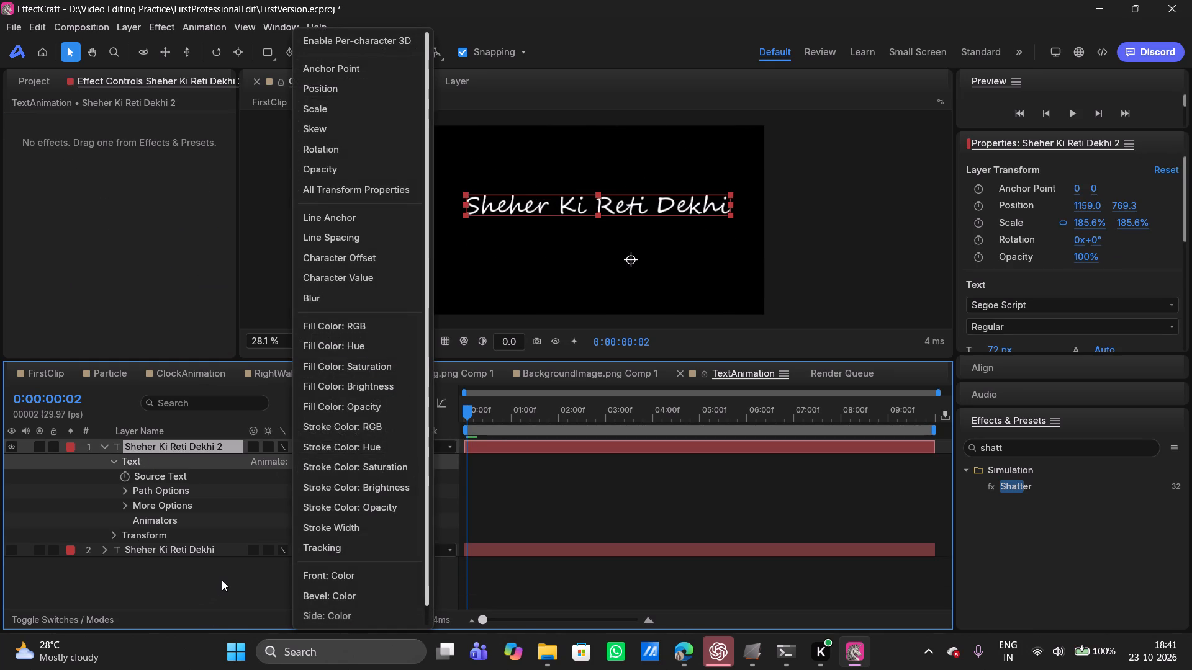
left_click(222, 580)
Switch to the FirstClip composition and scrub through its first two seconds to check how the TextAnimation layer appears, finishing at 0:00:00:00.
left_click(48, 370)
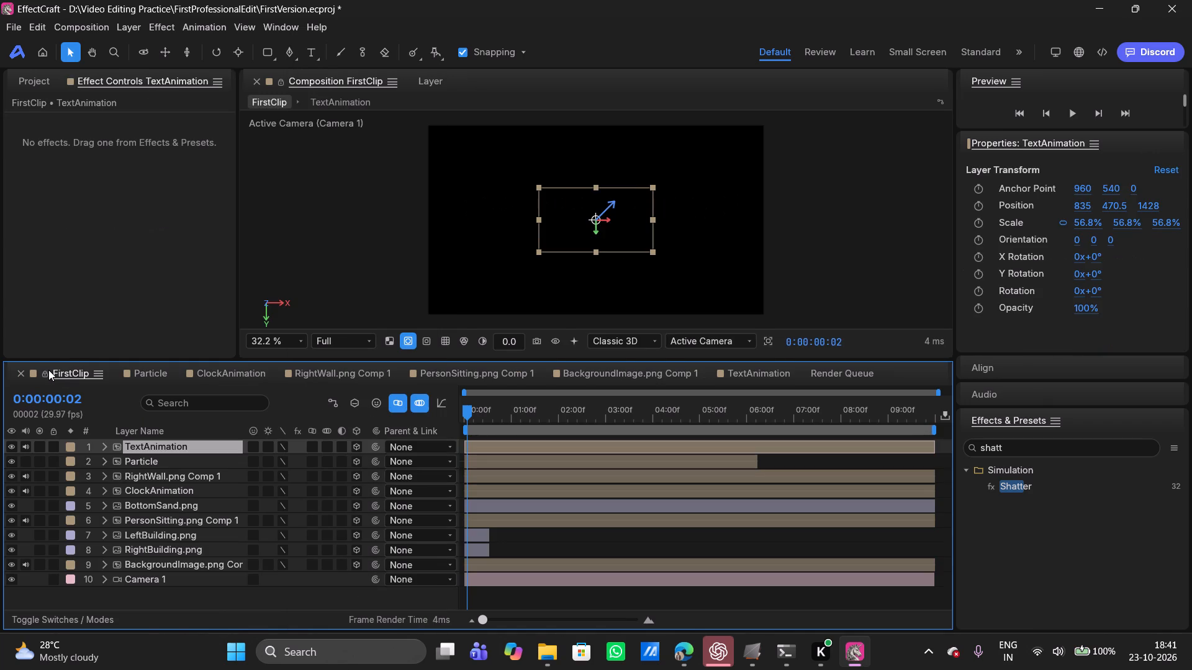
left_click_drag(466, 408, 492, 407)
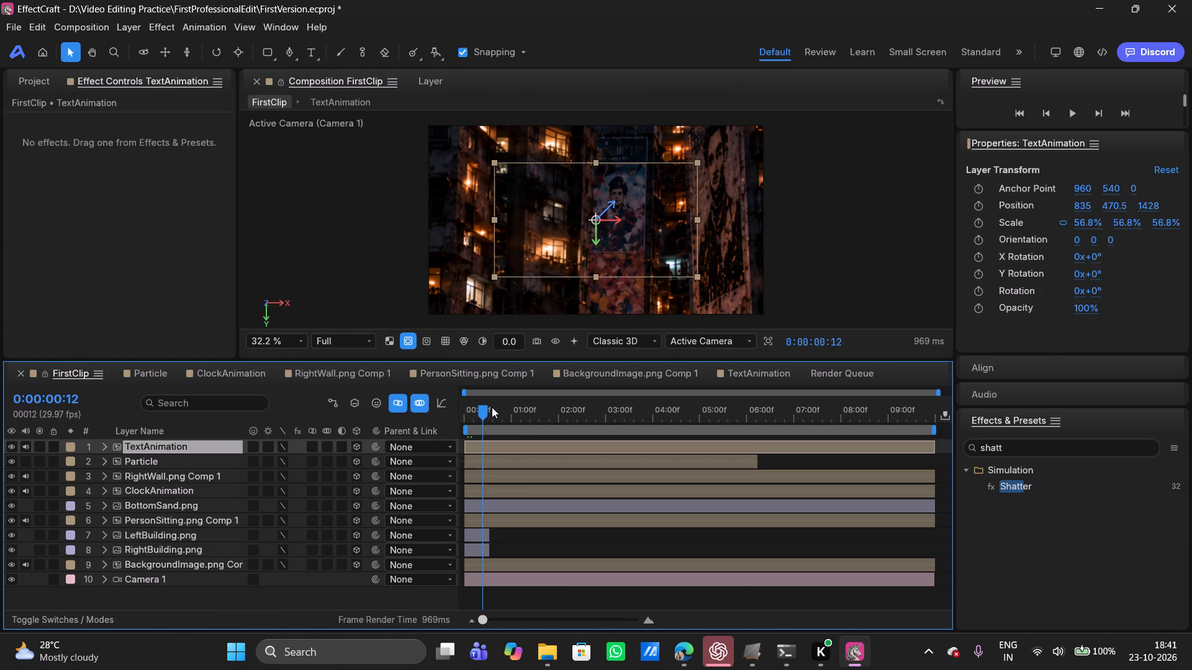
left_click_drag(492, 407, 467, 408)
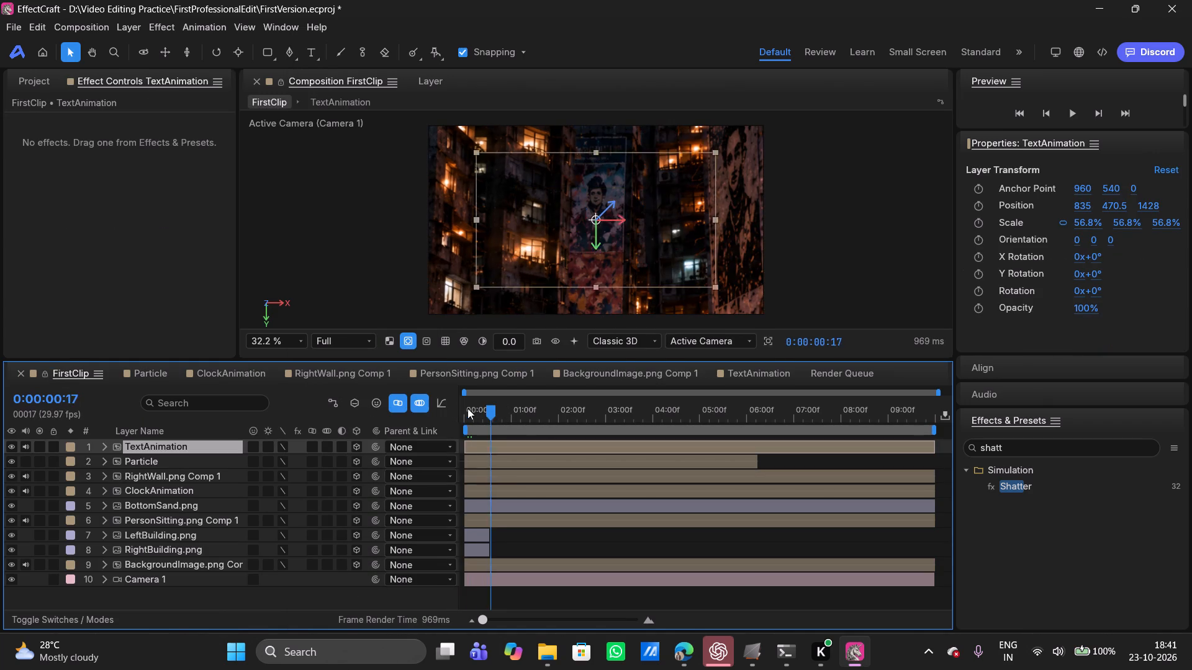
left_click_drag(467, 408, 472, 408)
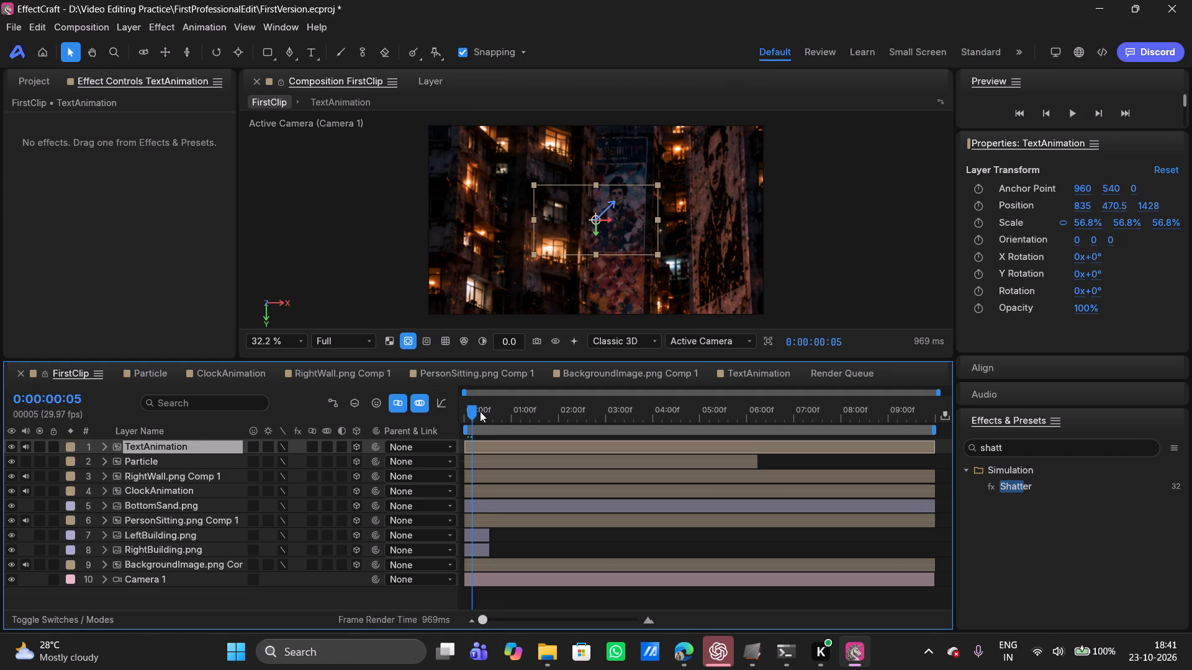
left_click_drag(476, 413, 499, 408)
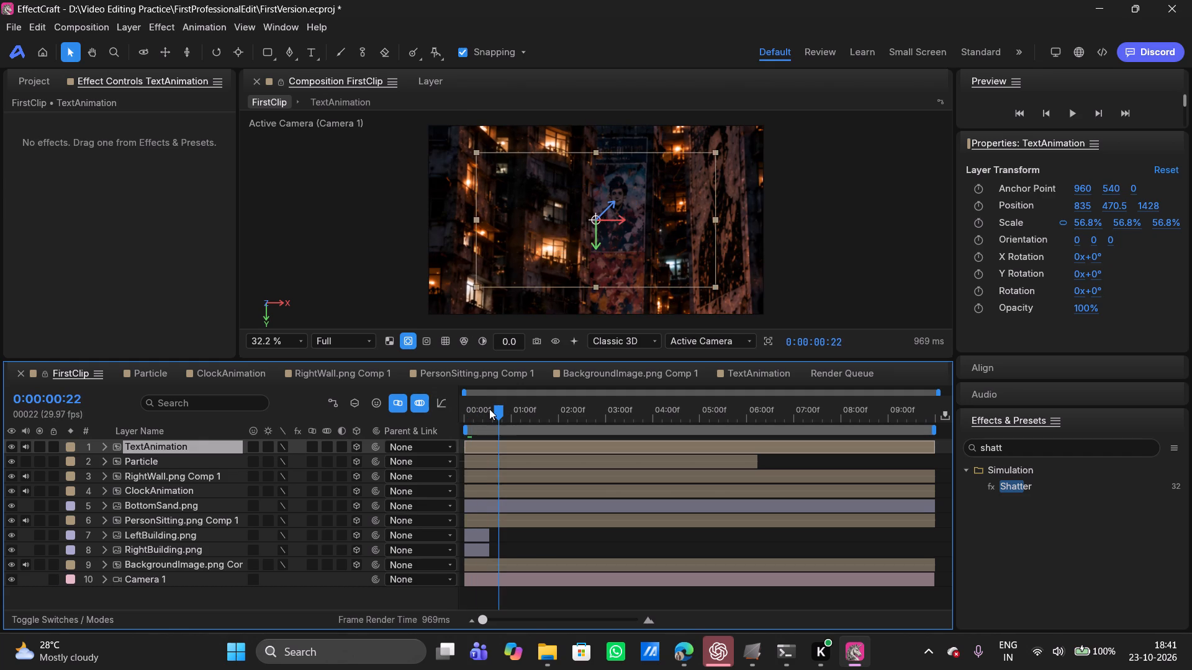
left_click_drag(498, 410, 474, 411)
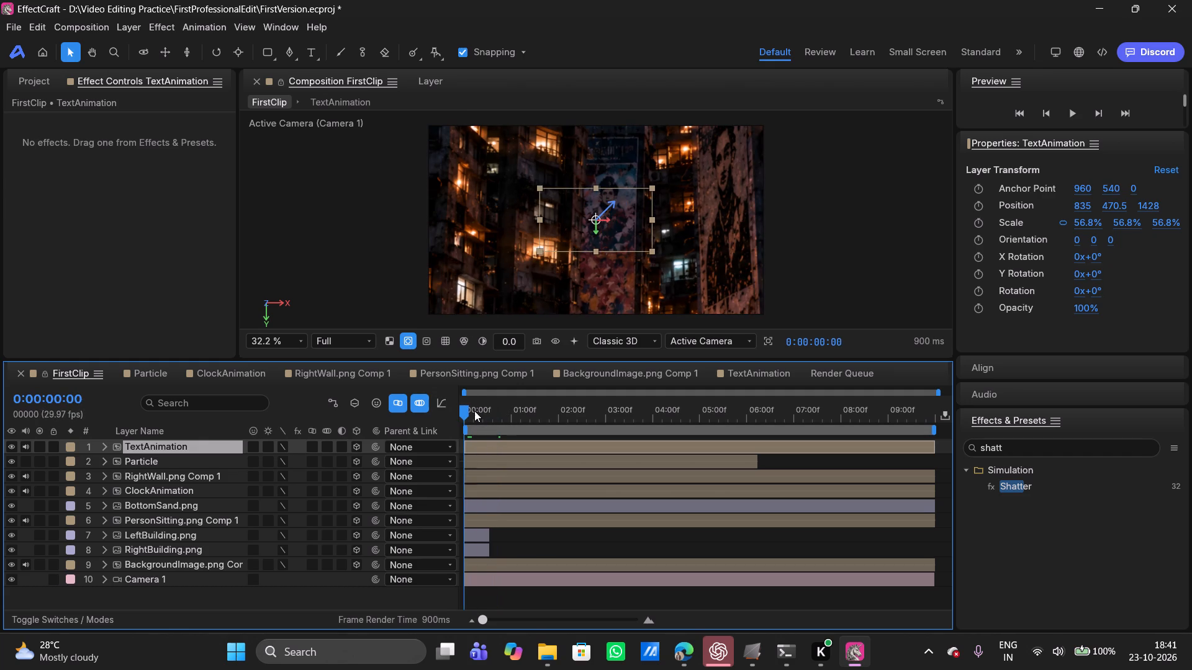
left_click_drag(474, 411, 485, 411)
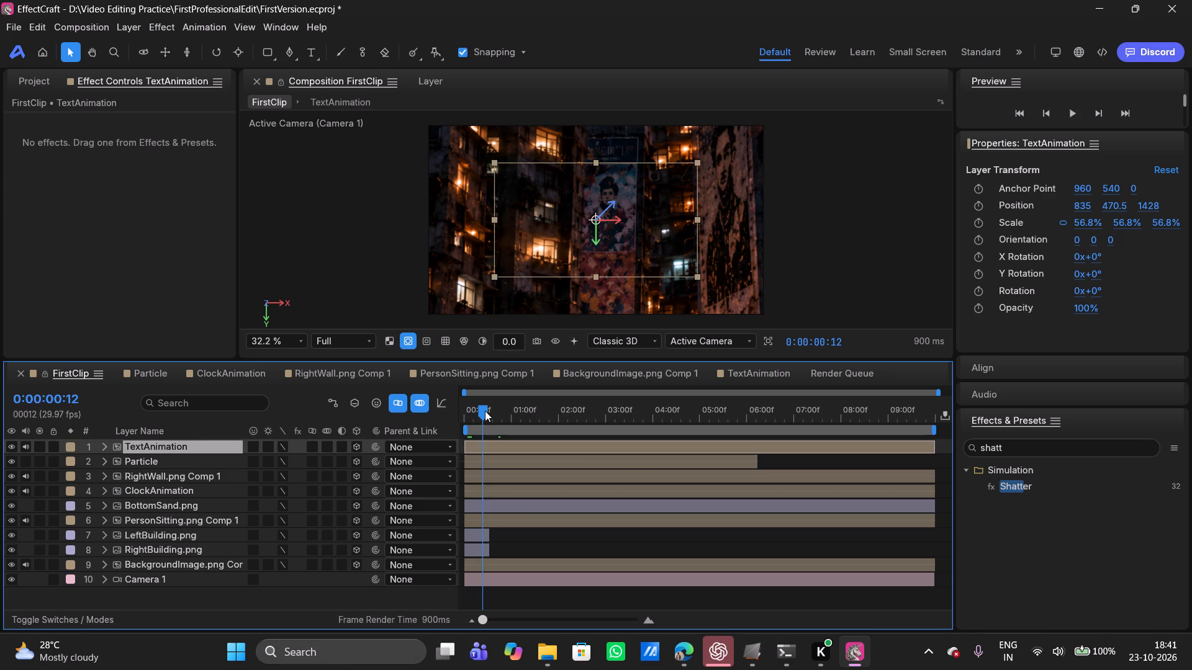
left_click_drag(485, 411, 501, 405)
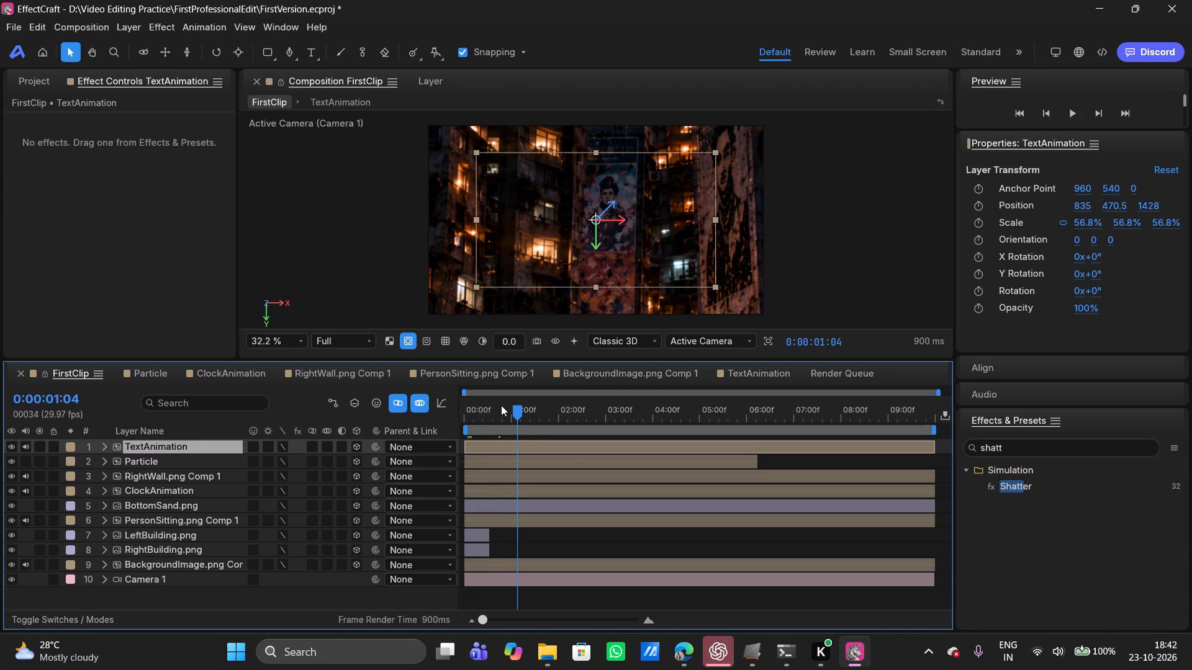
left_click_drag(501, 405, 471, 409)
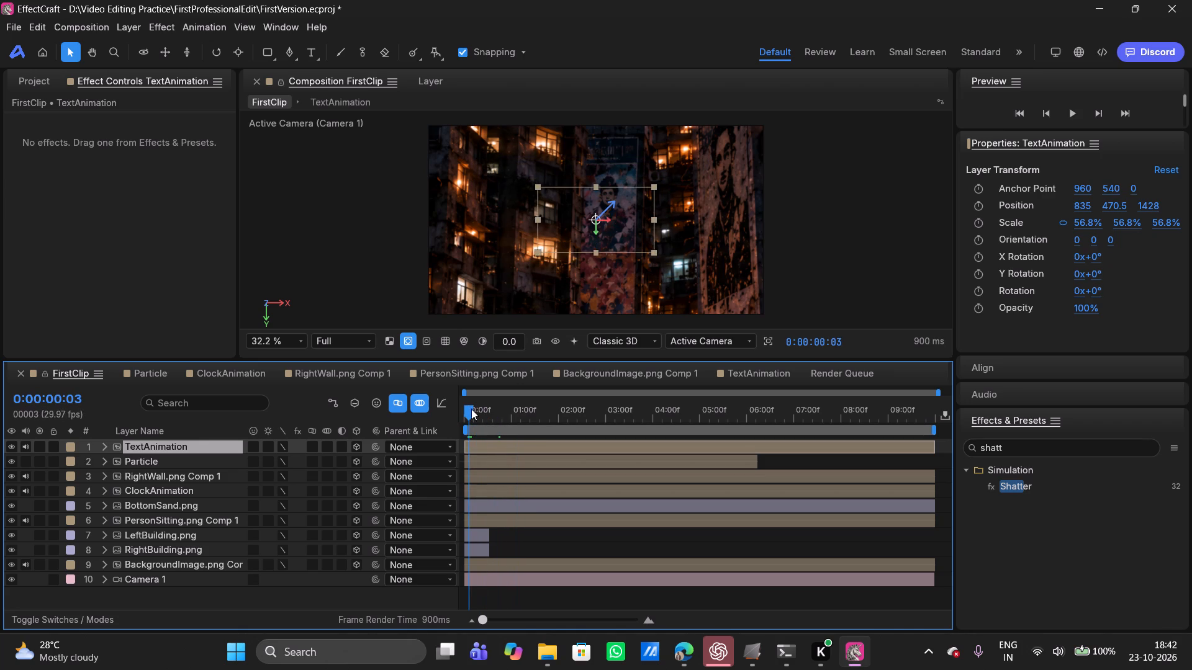
left_click_drag(471, 409, 451, 414)
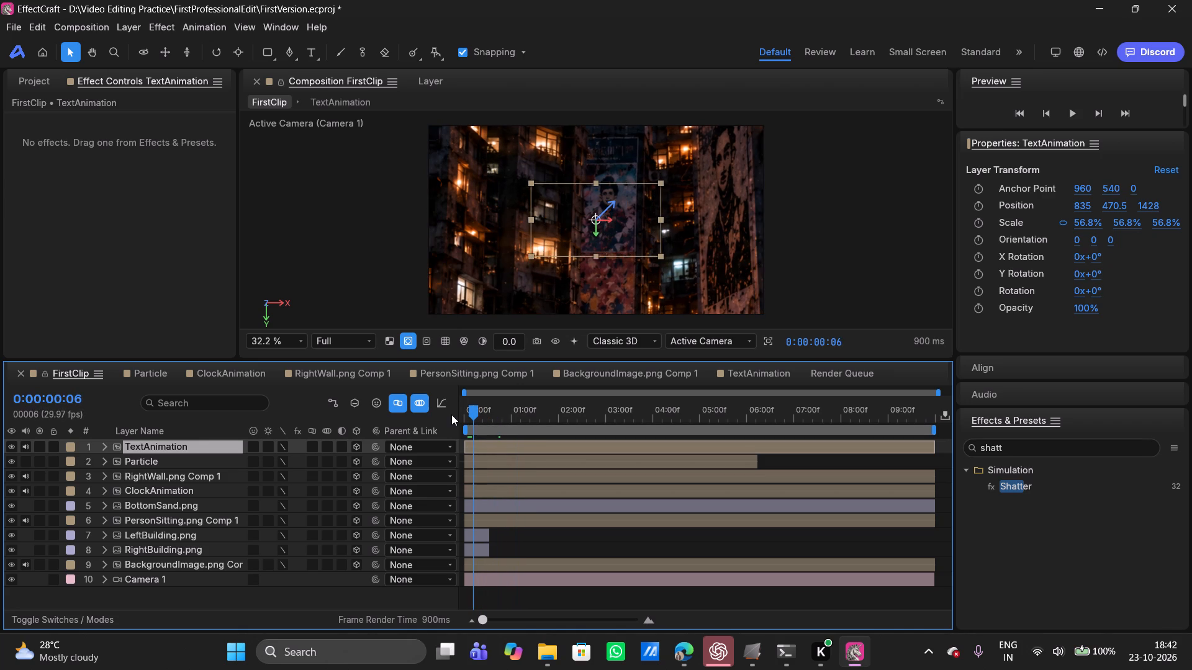
left_click_drag(451, 414, 469, 413)
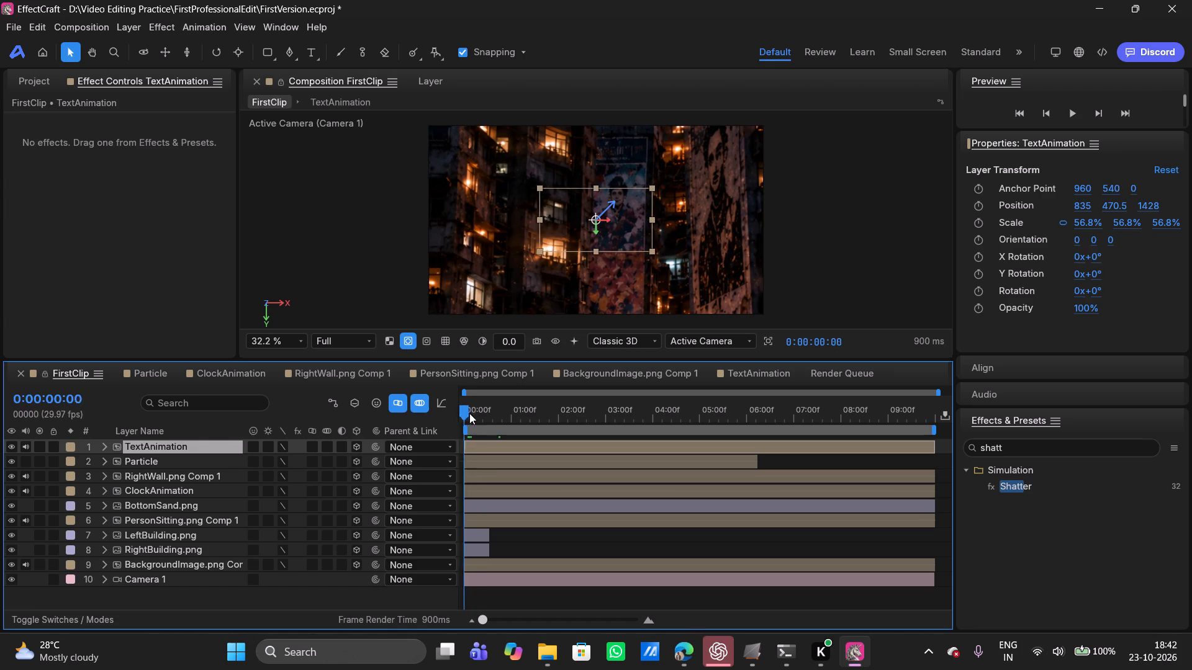
left_click_drag(469, 413, 489, 433)
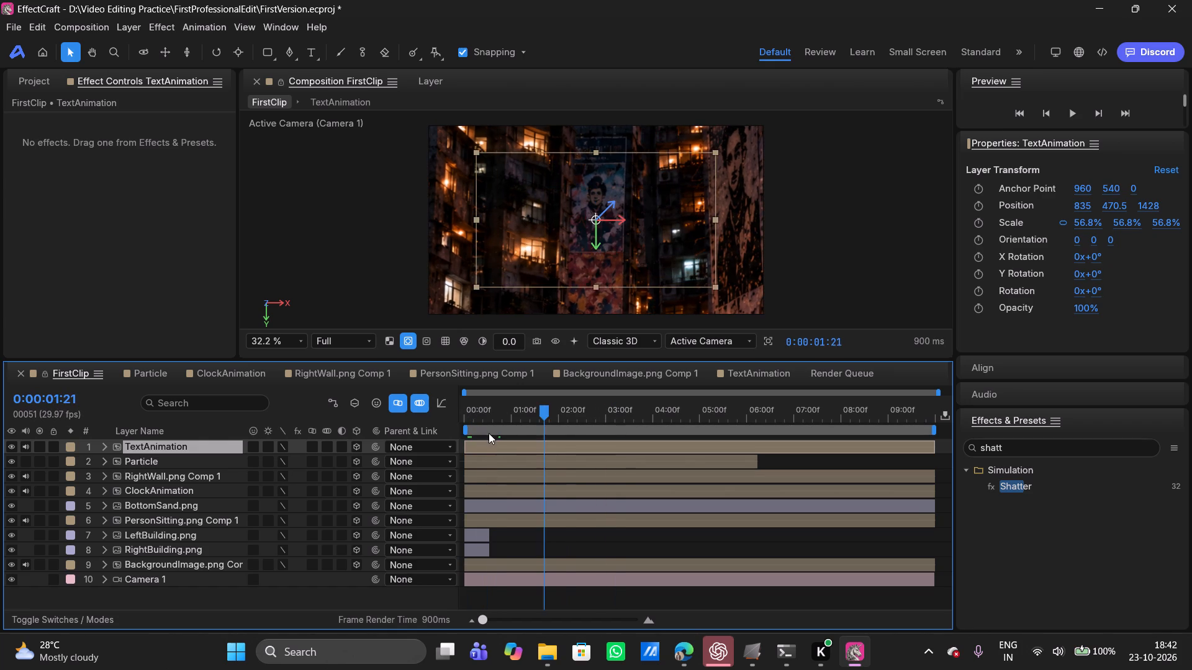
left_click_drag(489, 433, 492, 442)
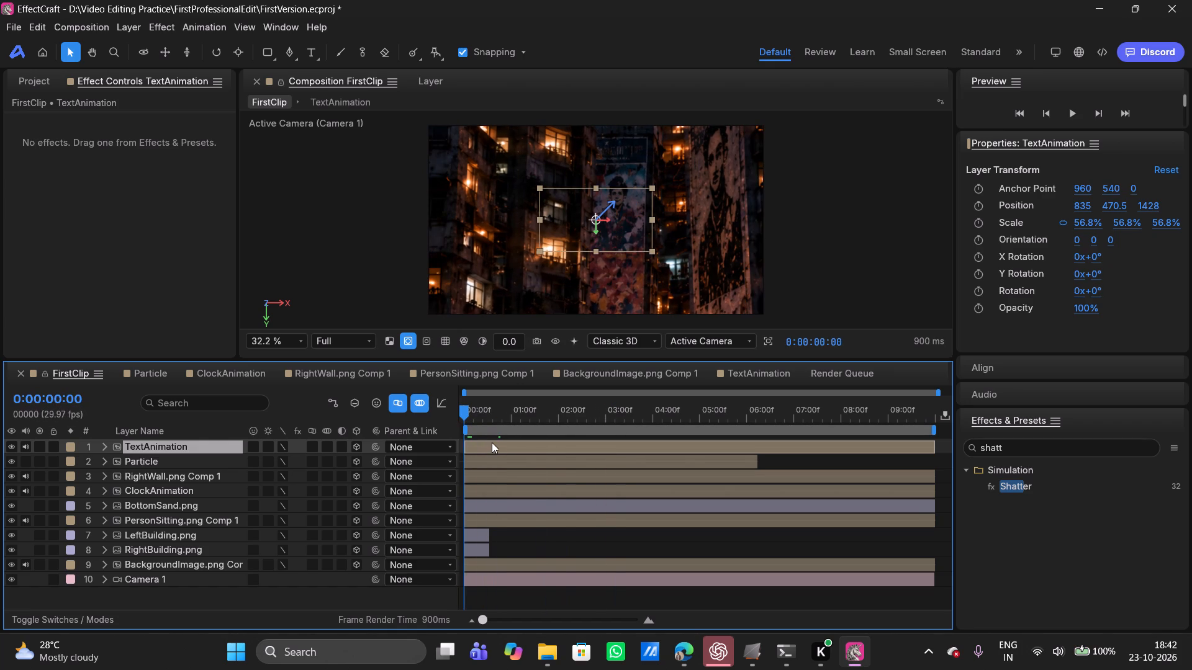
left_click_drag(492, 442, 451, 447)
Play back the FirstClip composition from its first frame to preview the title within the scene.
key("space")
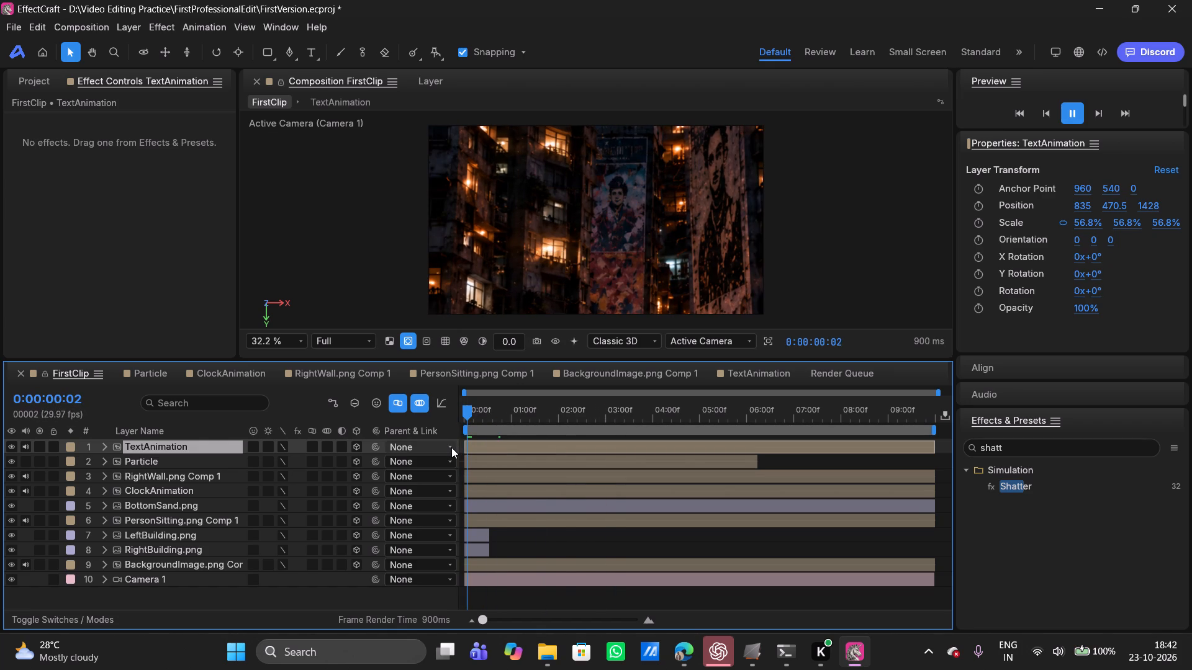
left_click_drag(480, 417, 437, 419)
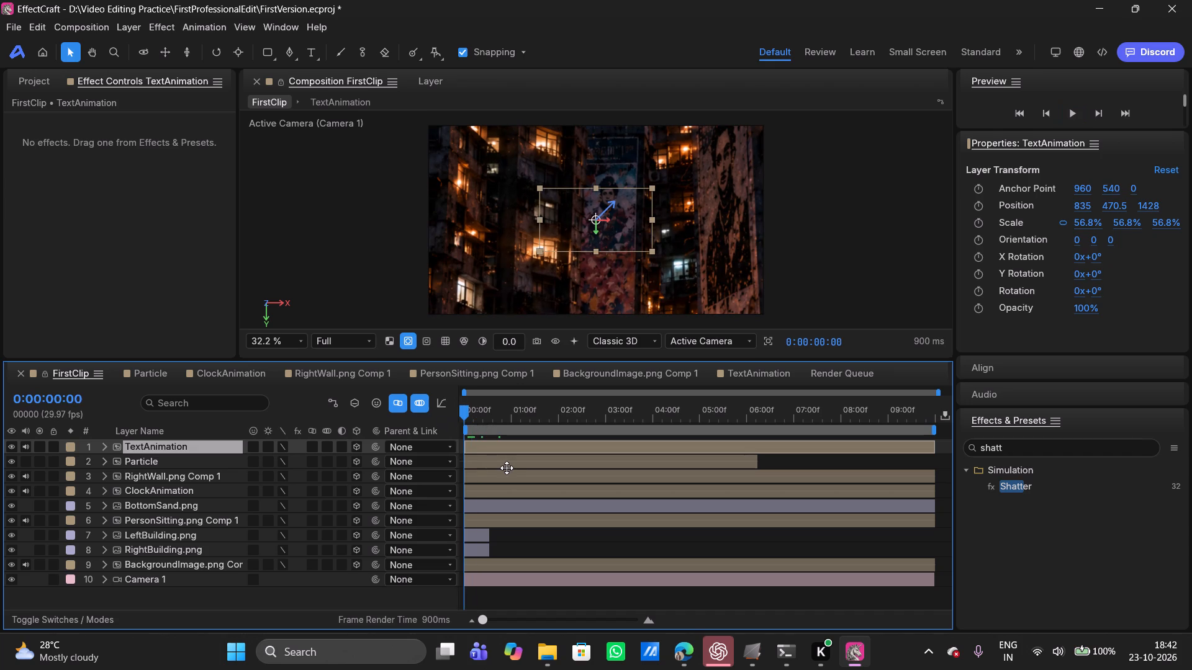
key("space")
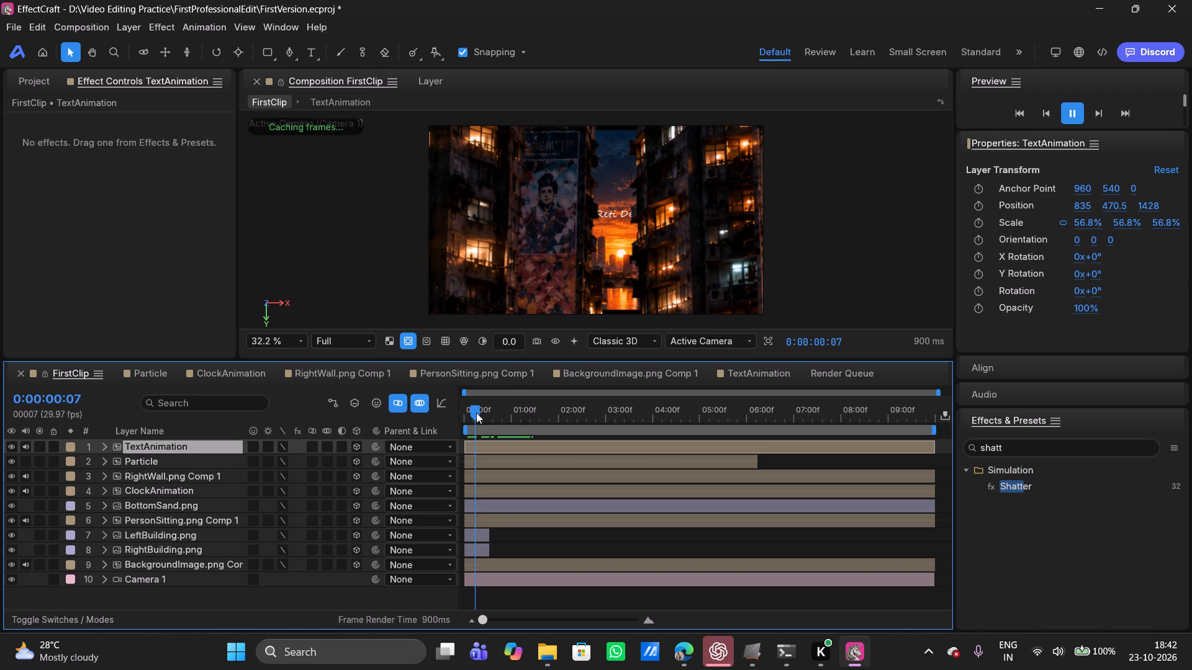
At 0:00:00:14, reposition the TextAnimation layer in FirstClip to X 800.6 and Y 291.3, above the seated person.
left_click_drag(476, 413, 483, 414)
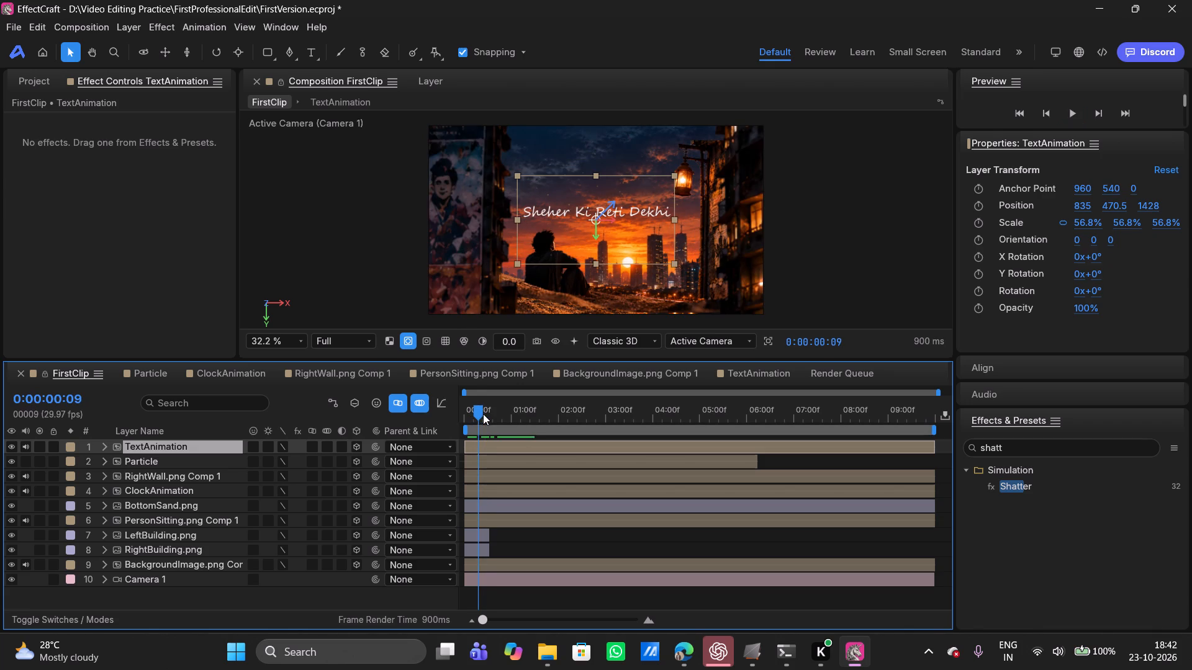
left_click_drag(483, 414, 482, 413)
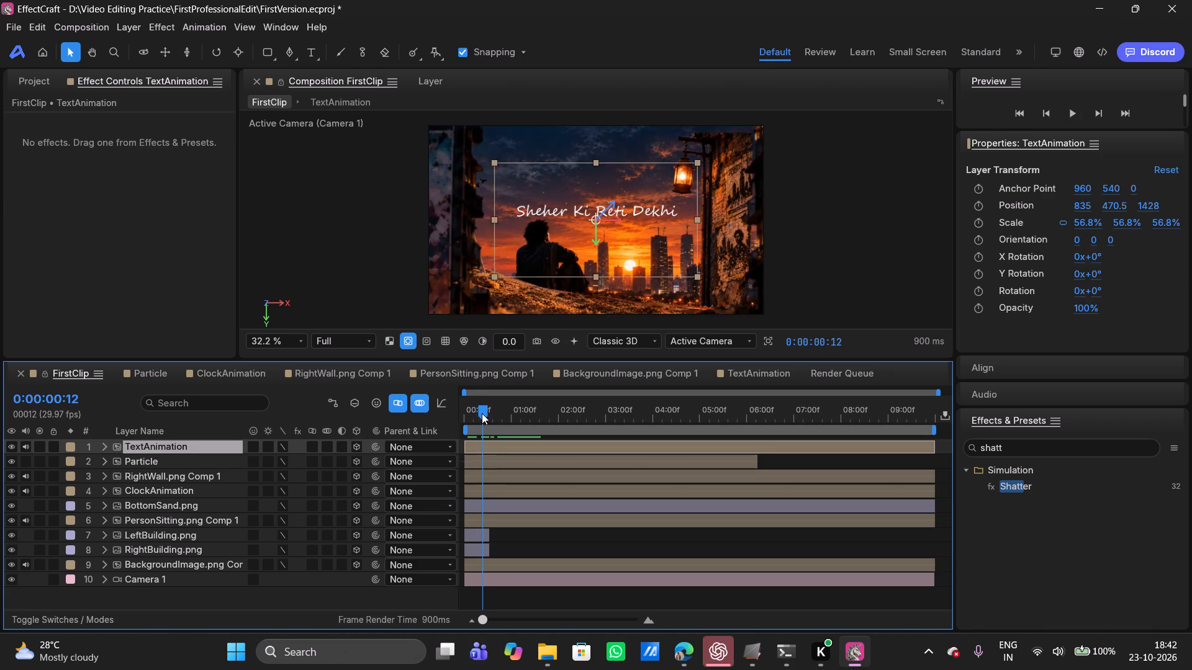
left_click_drag(482, 413, 476, 414)
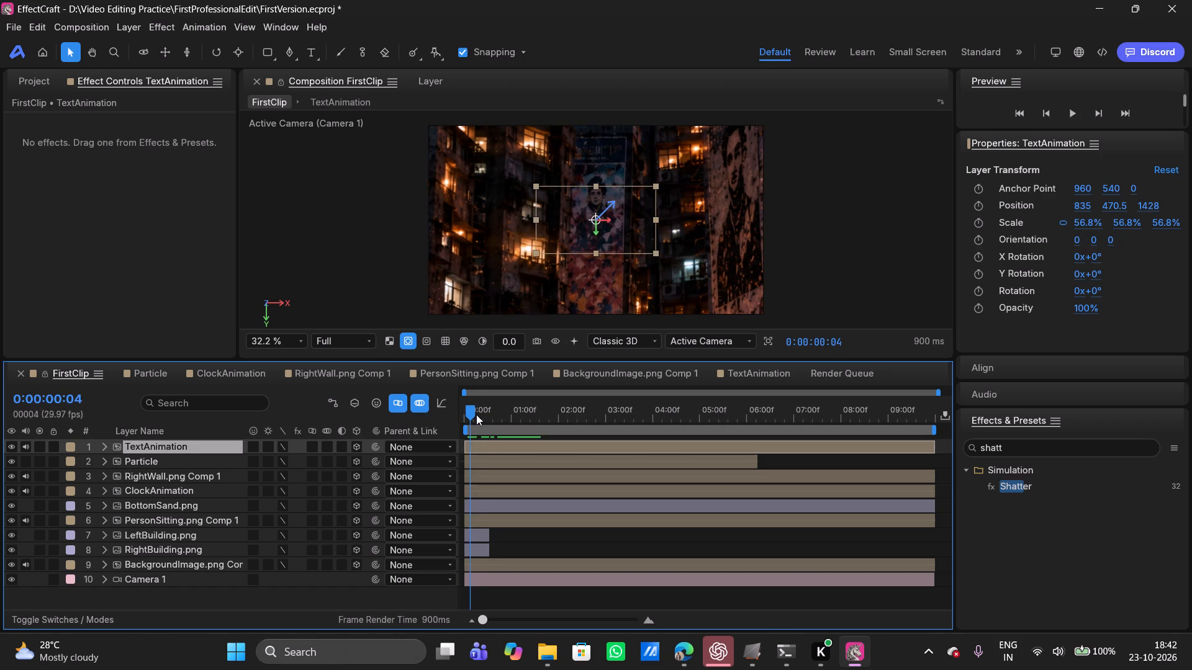
left_click_drag(476, 414, 484, 413)
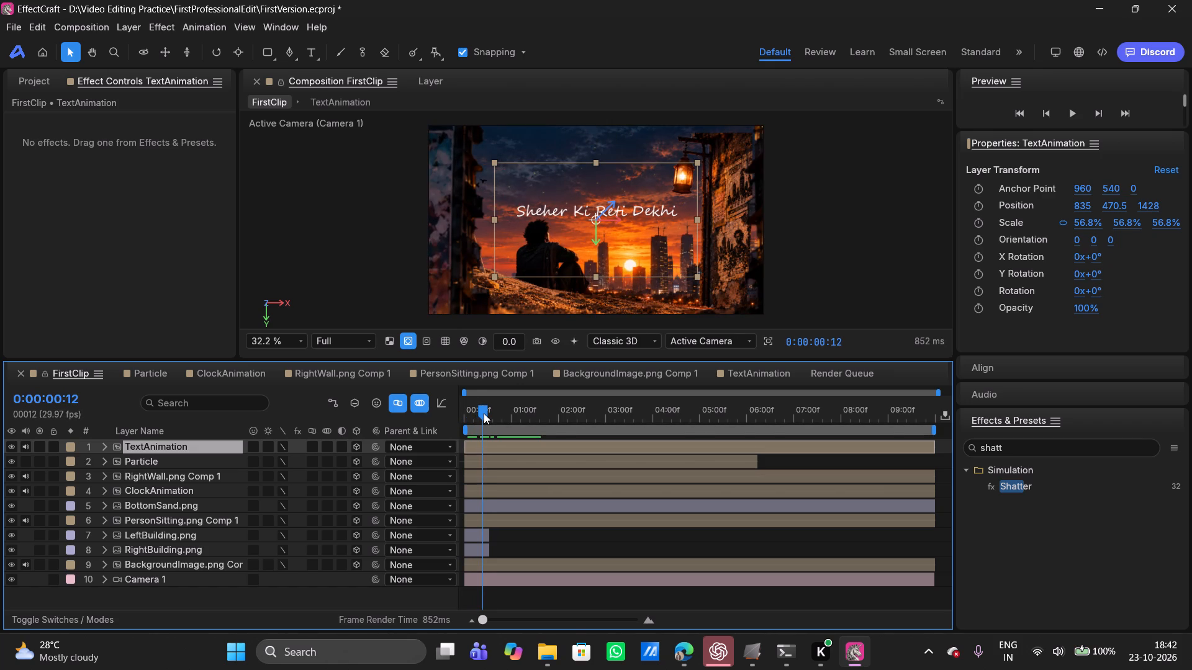
left_click_drag(484, 413, 486, 411)
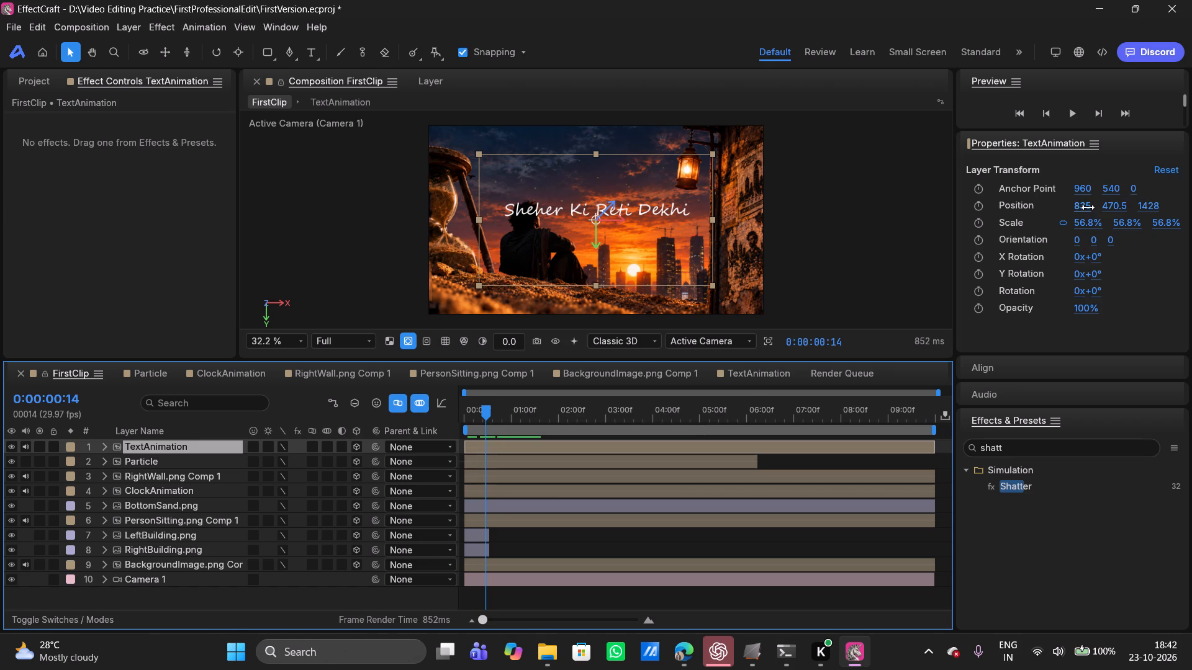
left_click_drag(1118, 203, 1099, 206)
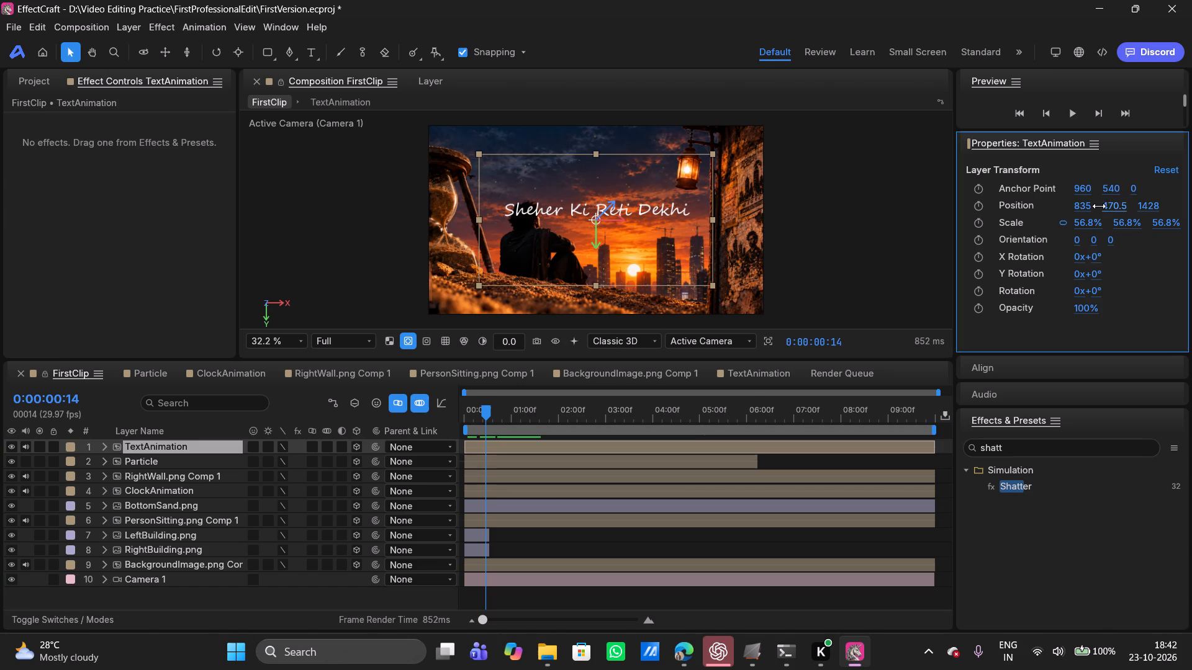
left_click_drag(1099, 206, 983, 226)
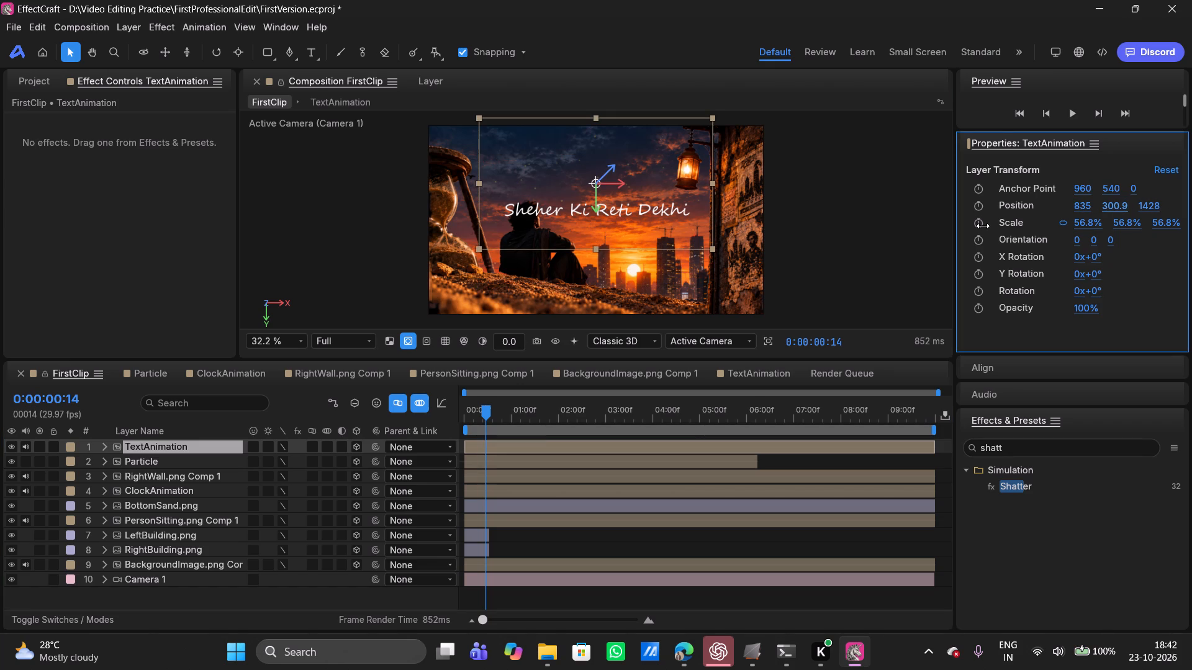
left_click_drag(983, 226, 976, 227)
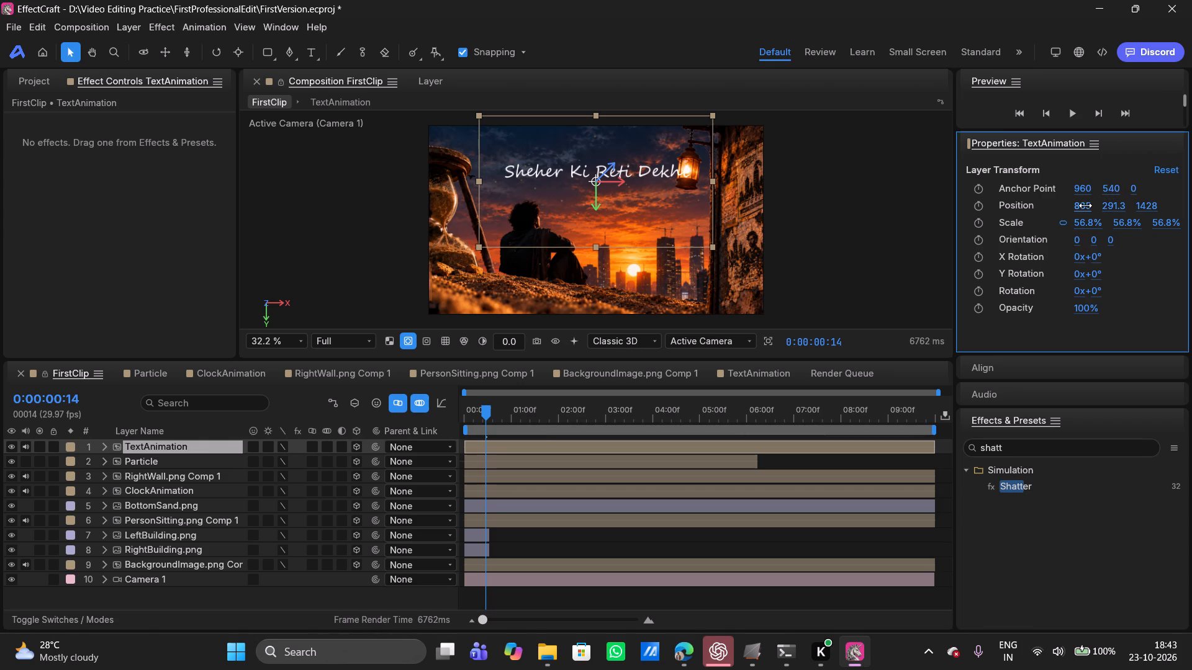
left_click_drag(1085, 205, 1057, 206)
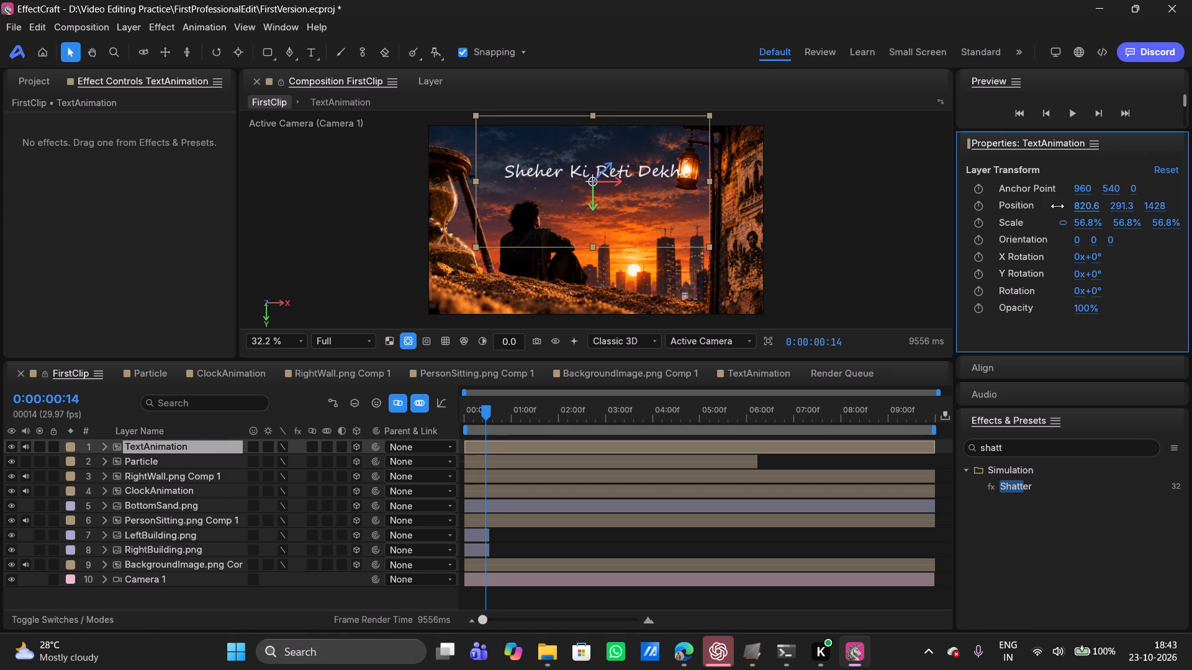
left_click_drag(1057, 206, 1054, 207)
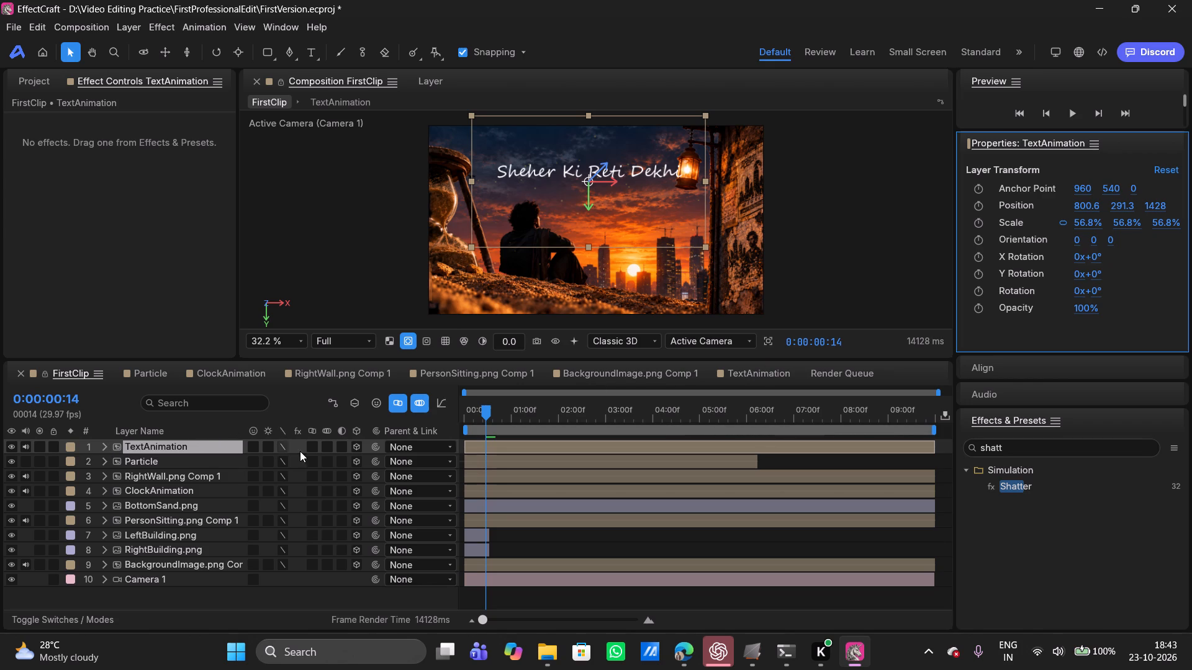
Mute the audio of the TextAnimation layer in the FirstClip composition.
left_click(105, 445)
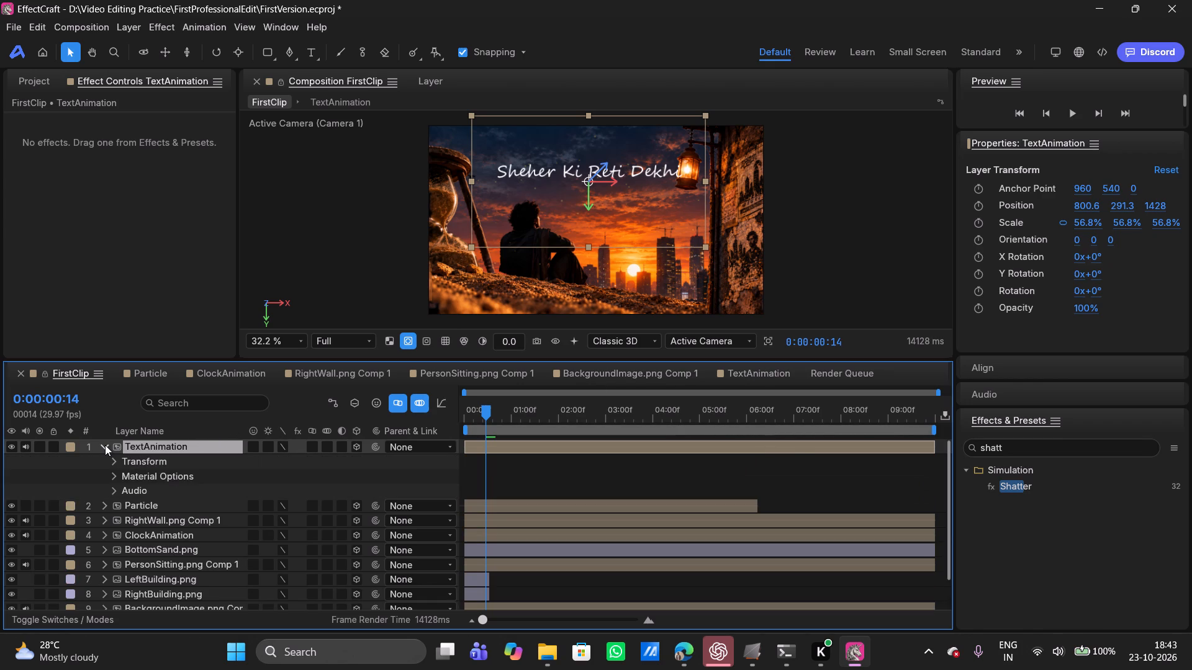
left_click(112, 460)
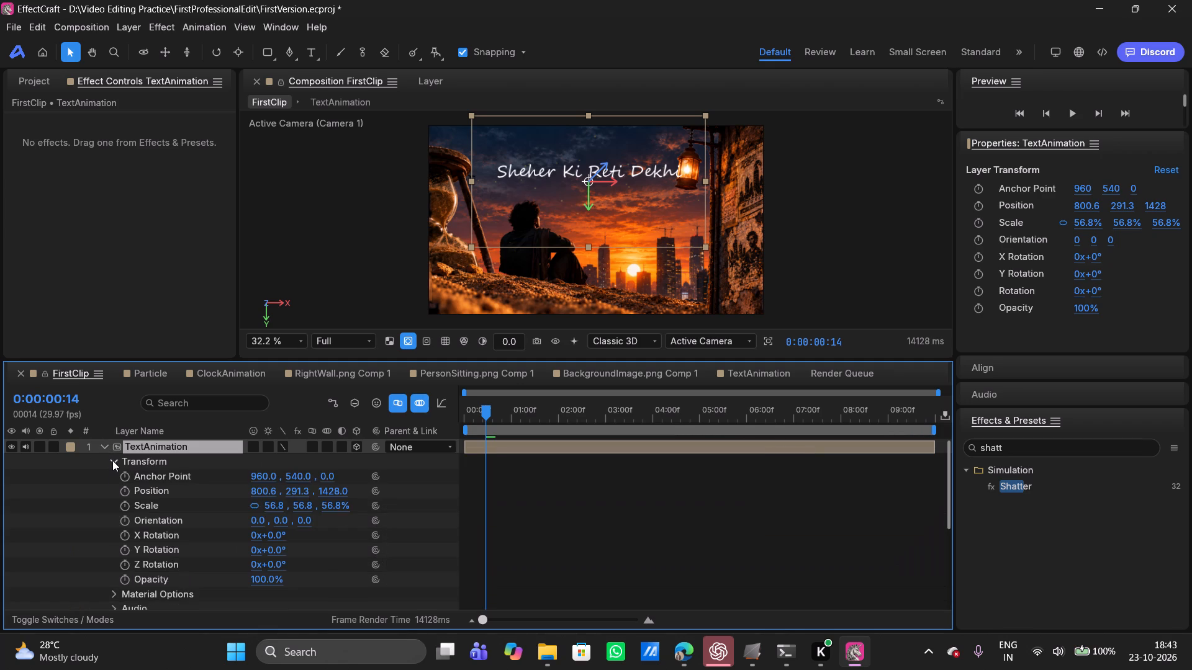
left_click(28, 447)
Set Casts Shadows to On in the TextAnimation layer's Material Options.
scroll(201, 565, "down", 1)
scroll(201, 565, "up", 1)
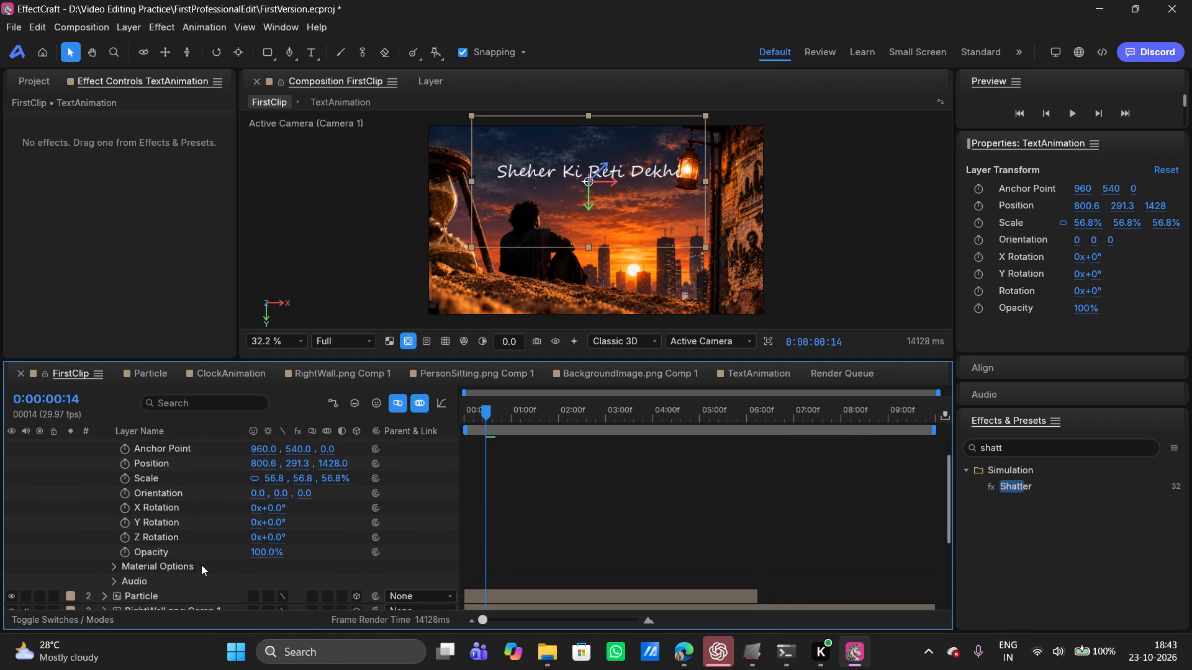
scroll(201, 565, "up", 1)
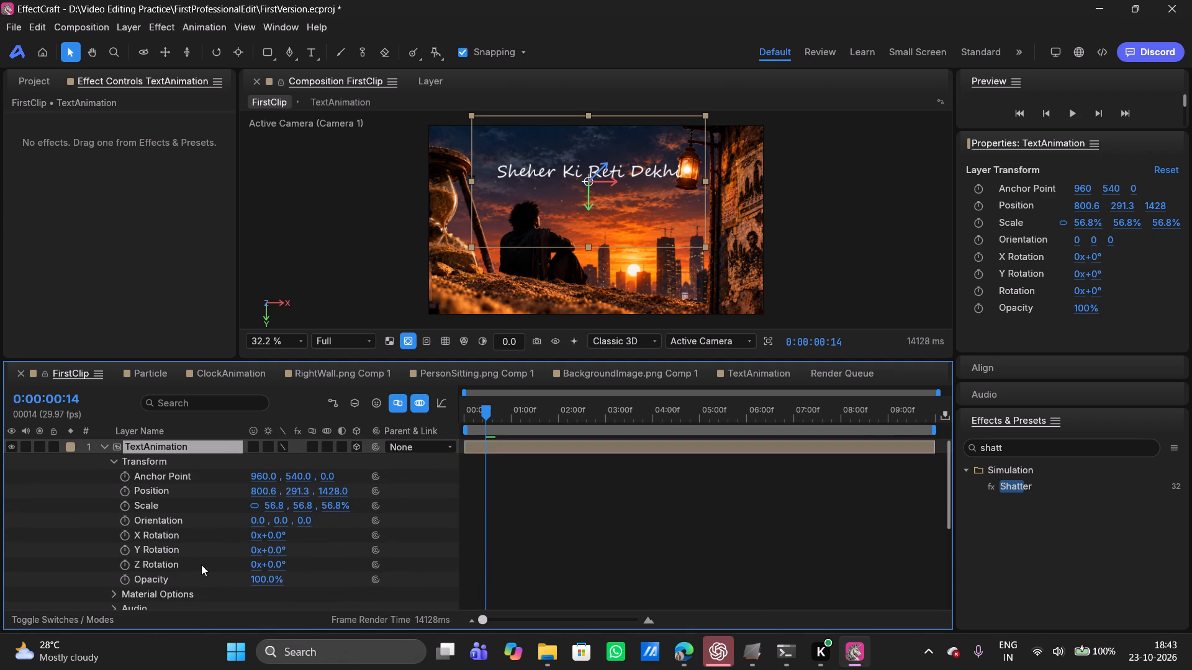
left_click(114, 463)
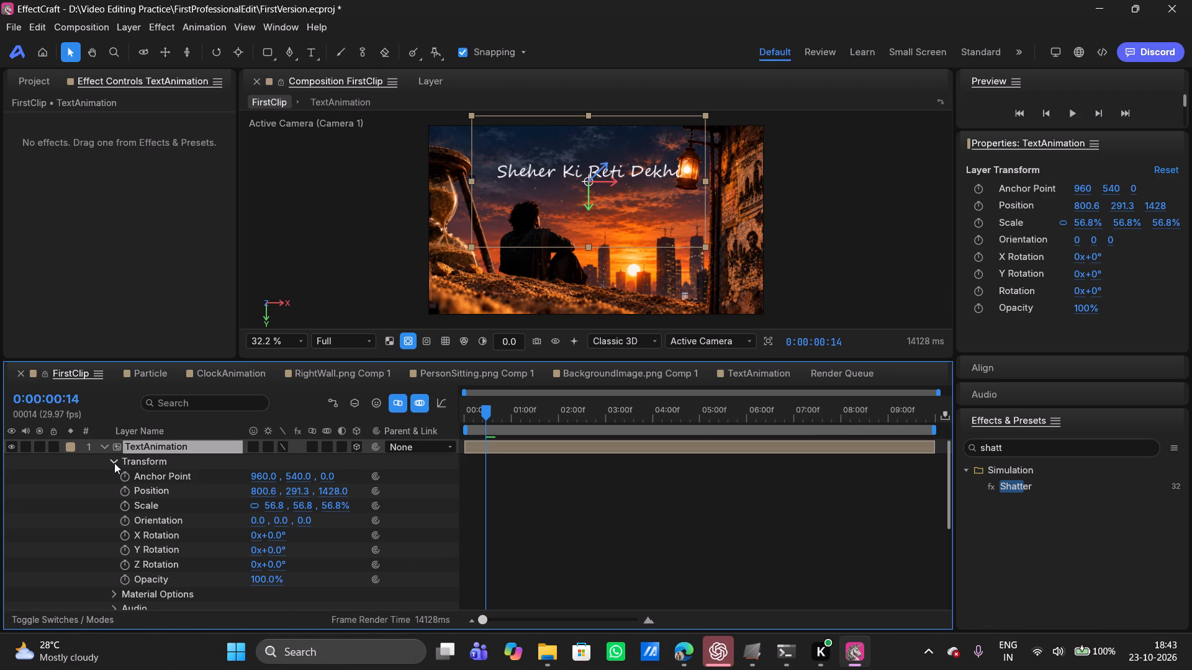
left_click(114, 473)
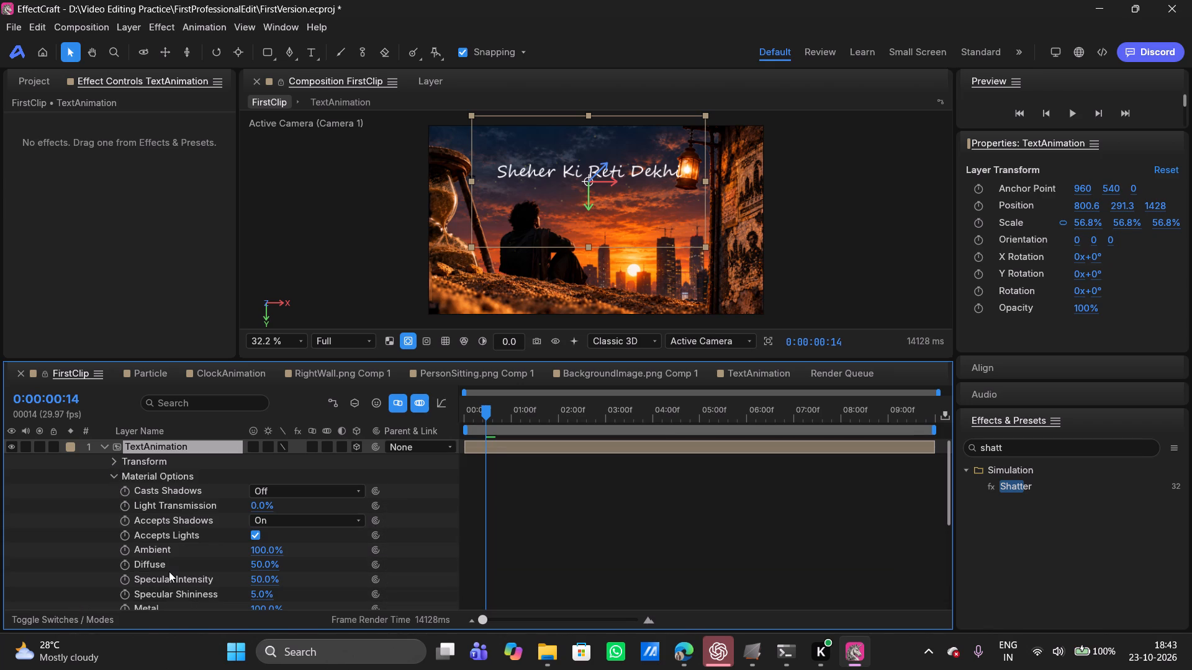
scroll(169, 571, "down", 2)
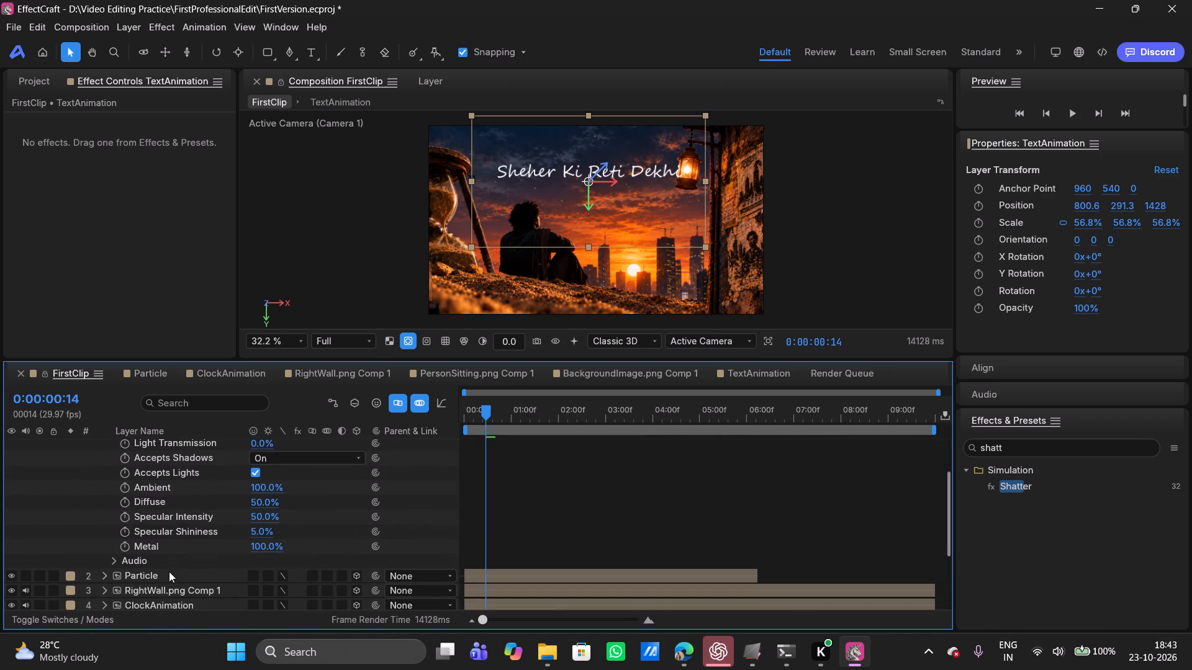
scroll(169, 571, "up", 2)
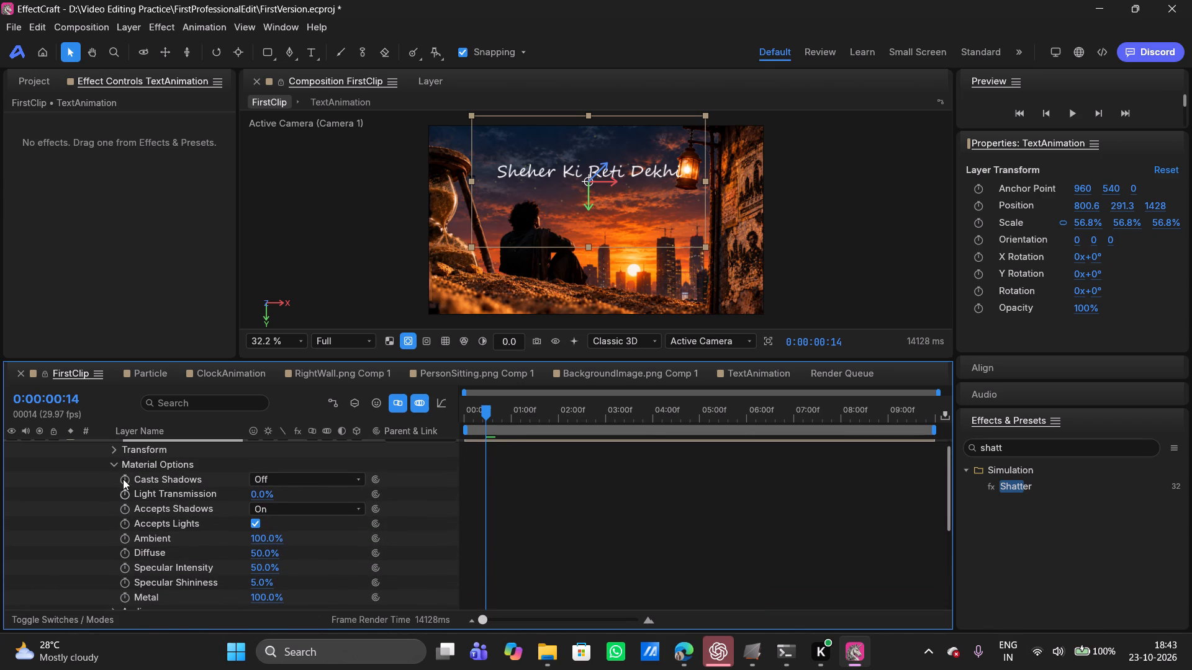
left_click(311, 485)
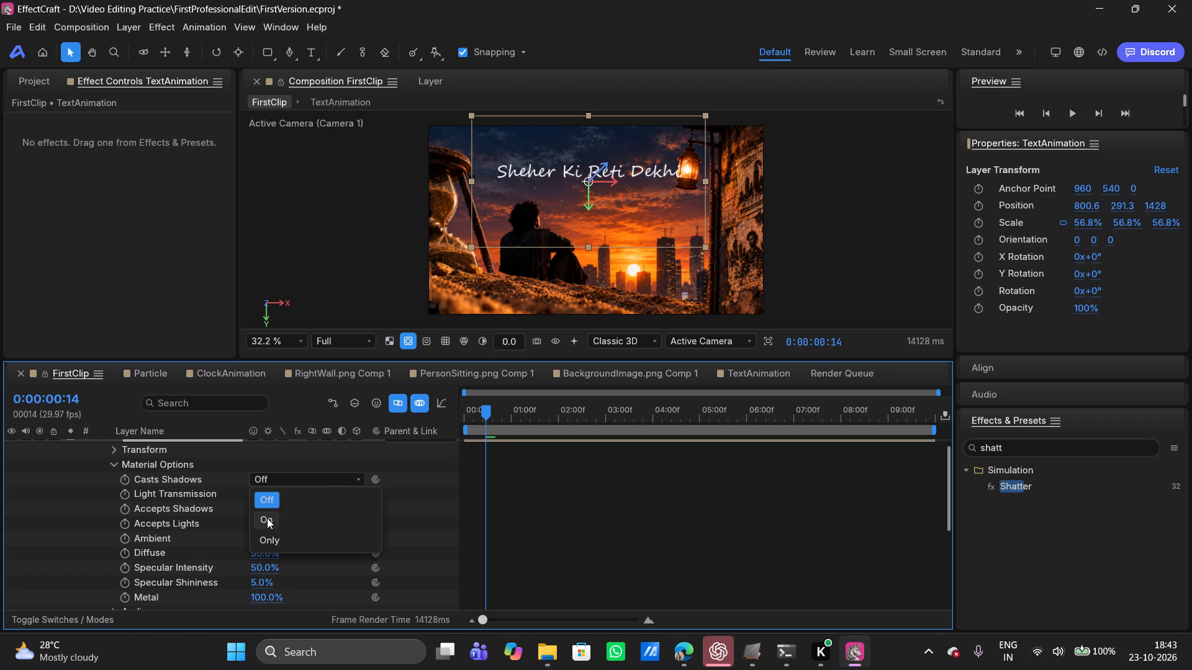
left_click(264, 518)
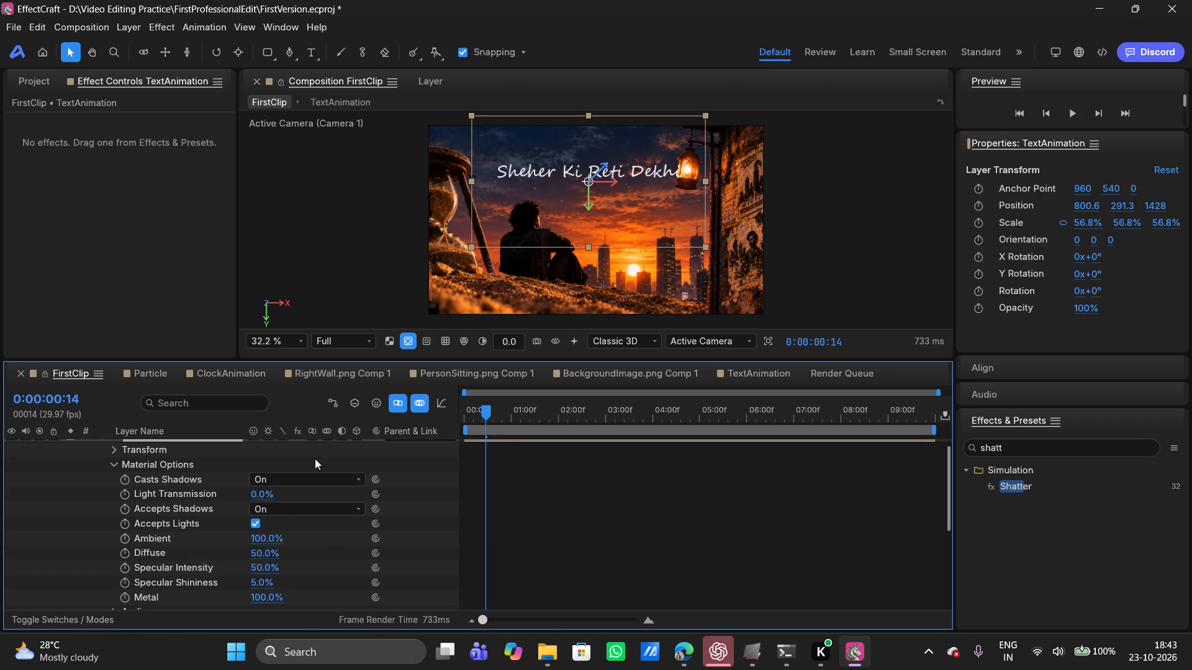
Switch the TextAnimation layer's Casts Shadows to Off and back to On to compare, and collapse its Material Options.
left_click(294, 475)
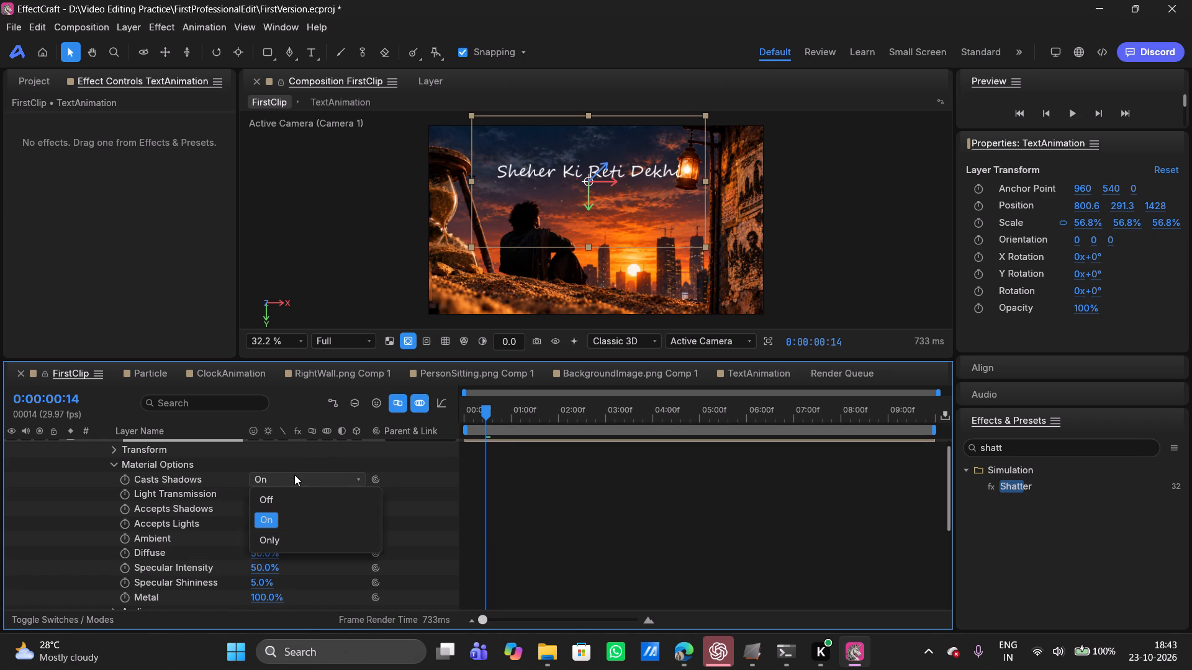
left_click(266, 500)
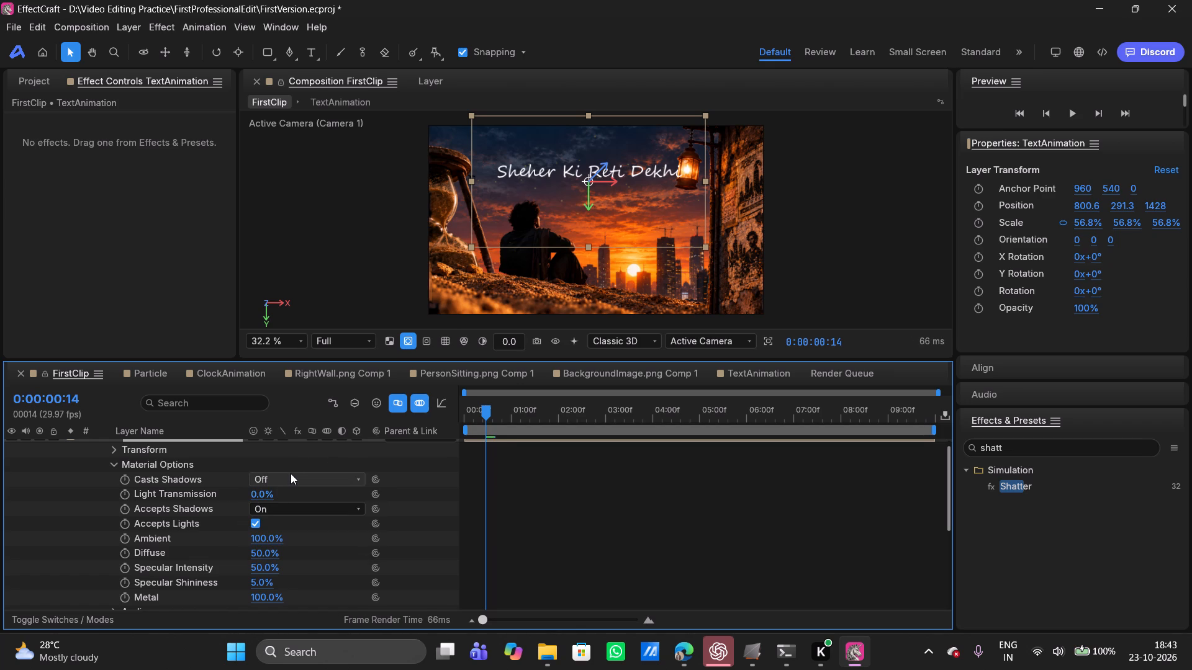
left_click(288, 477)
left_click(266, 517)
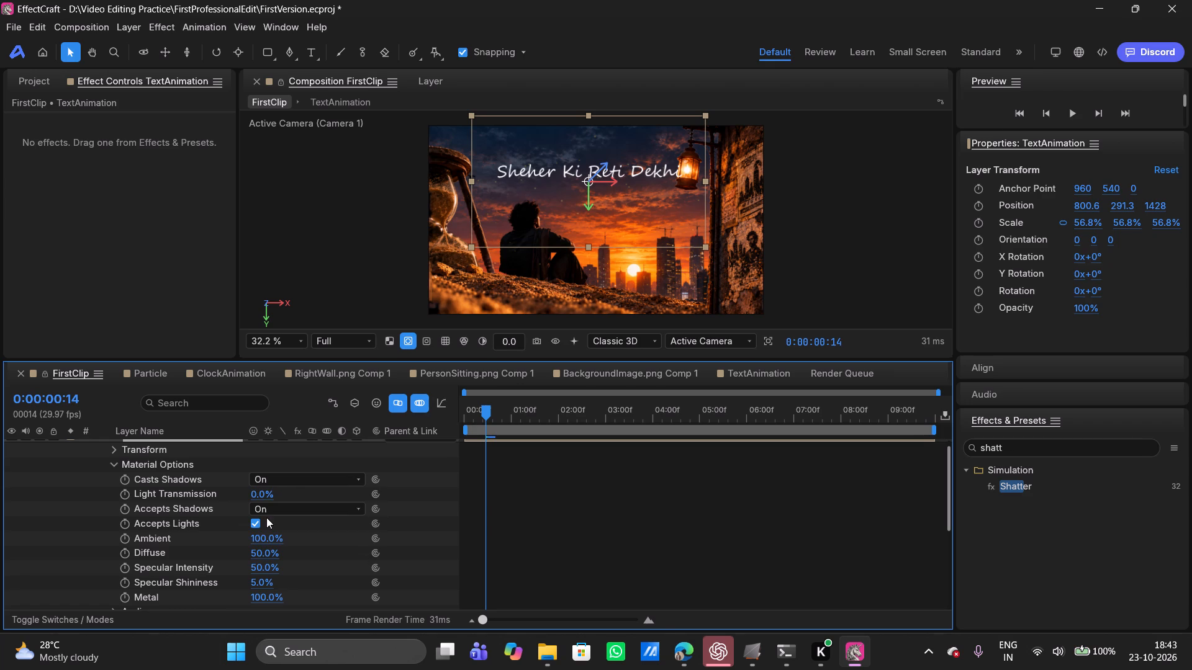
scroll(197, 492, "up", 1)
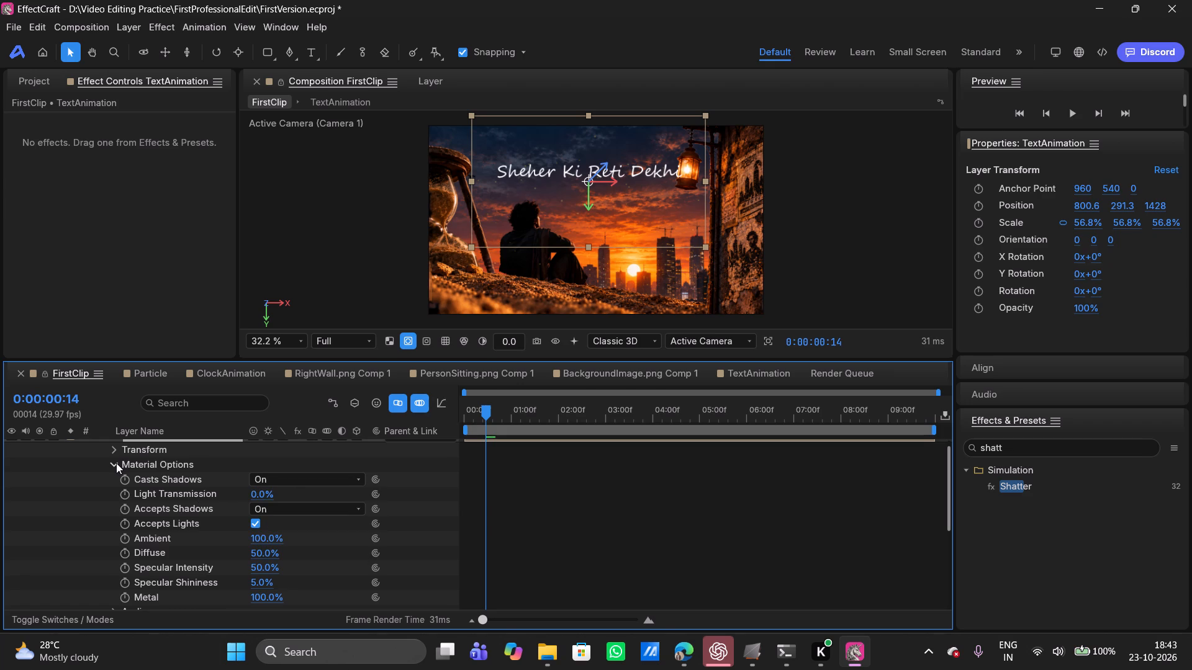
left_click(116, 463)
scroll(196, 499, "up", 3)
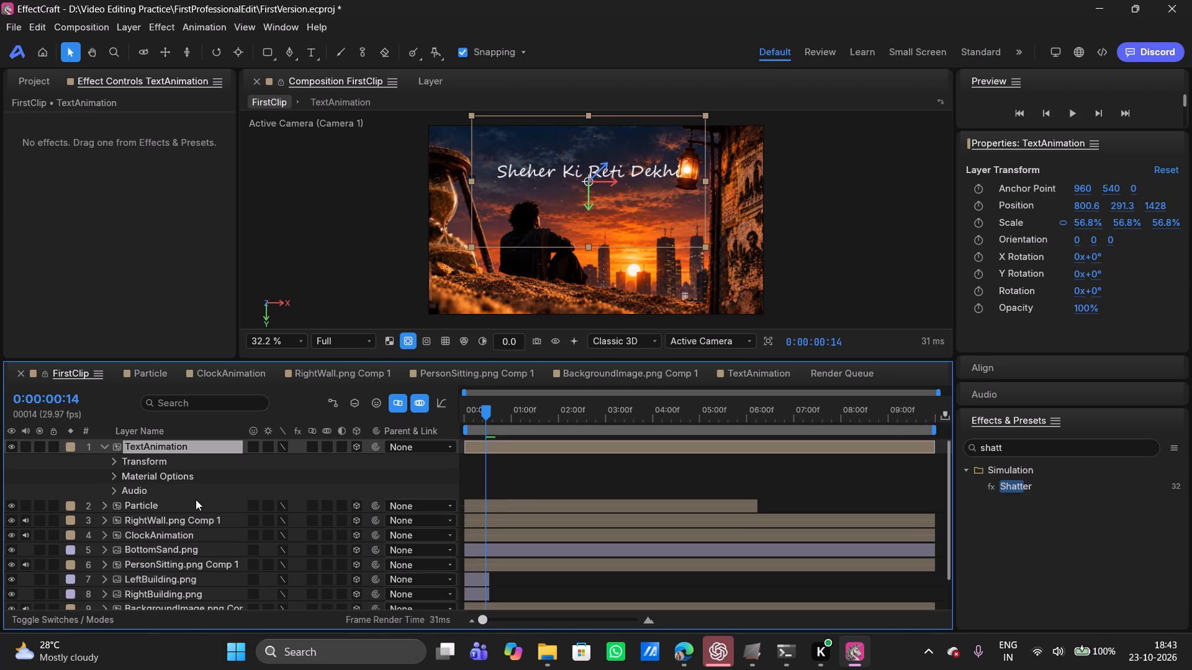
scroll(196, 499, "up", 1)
In the TextAnimation composition, apply the Fade Up Characters text animation preset to the Sheher Ki Reti Dekhi 2 layer.
left_click(762, 368)
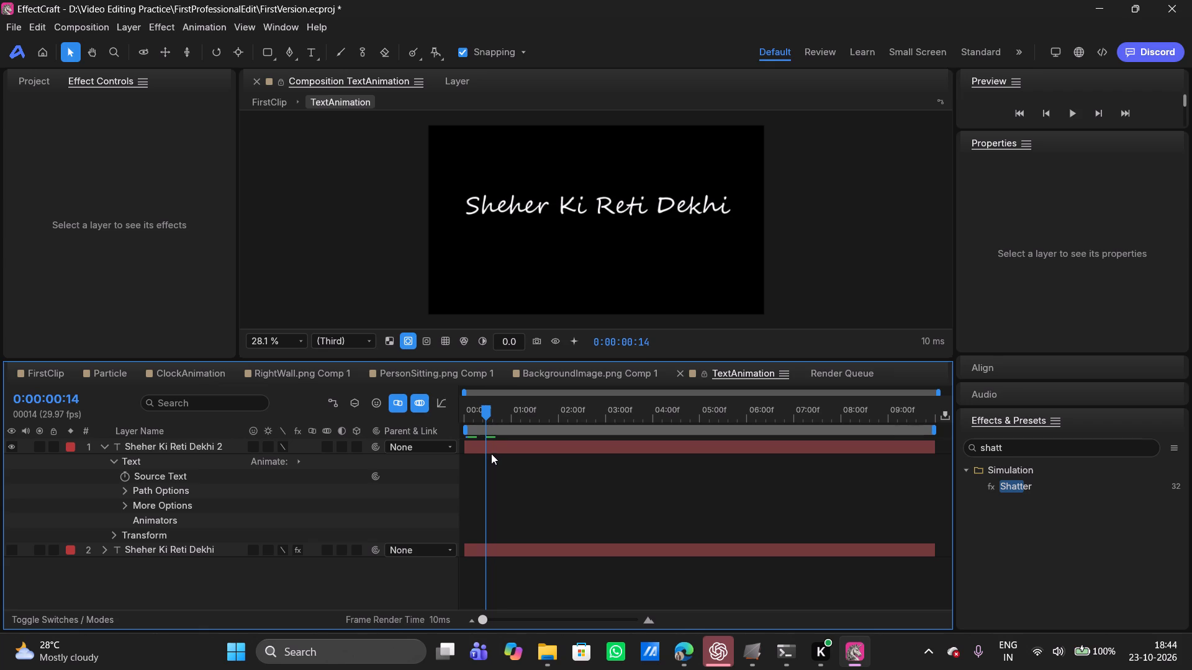
left_click(463, 445)
left_click(147, 556)
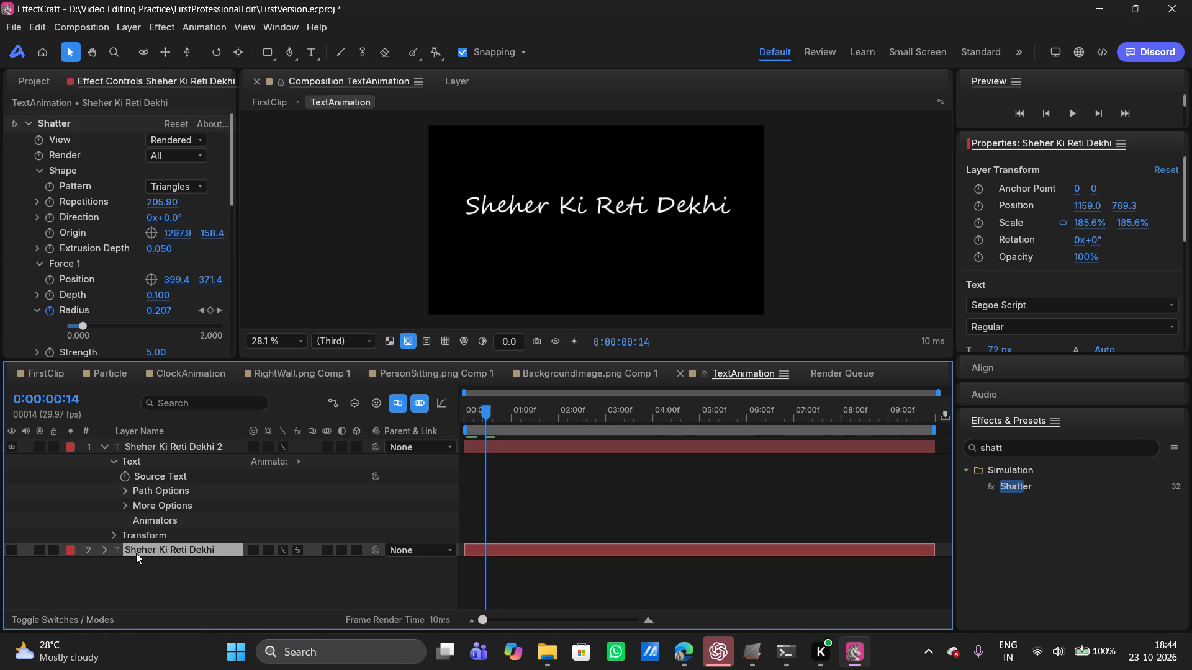
left_click(508, 447)
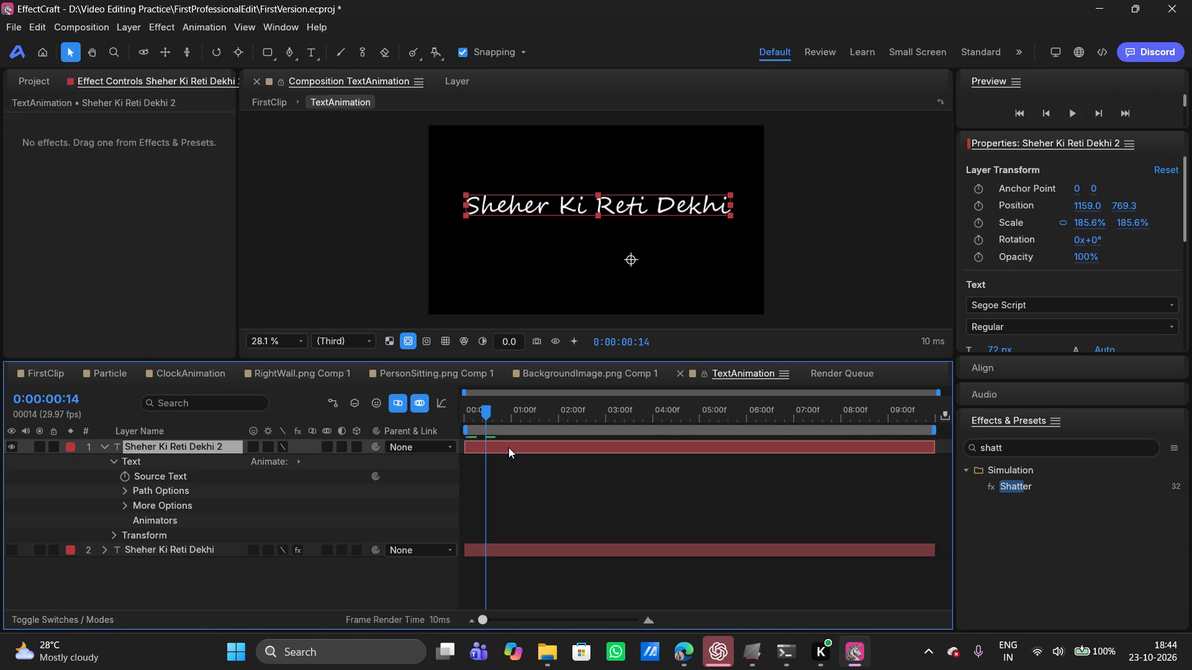
left_click(209, 32)
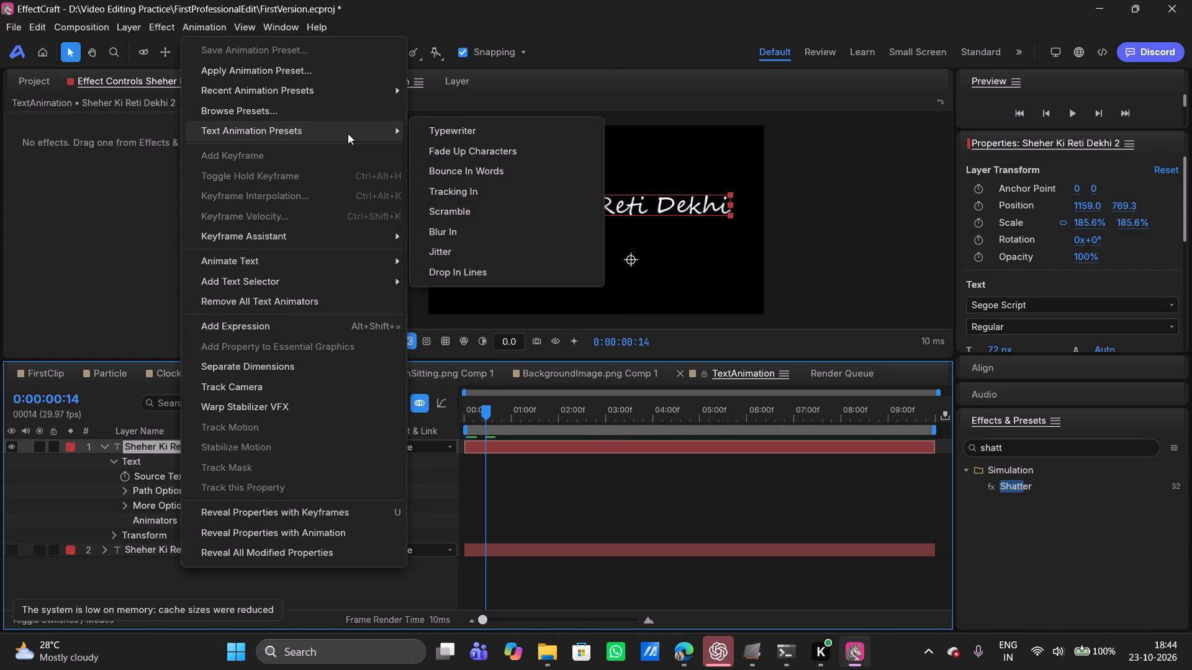
left_click(438, 153)
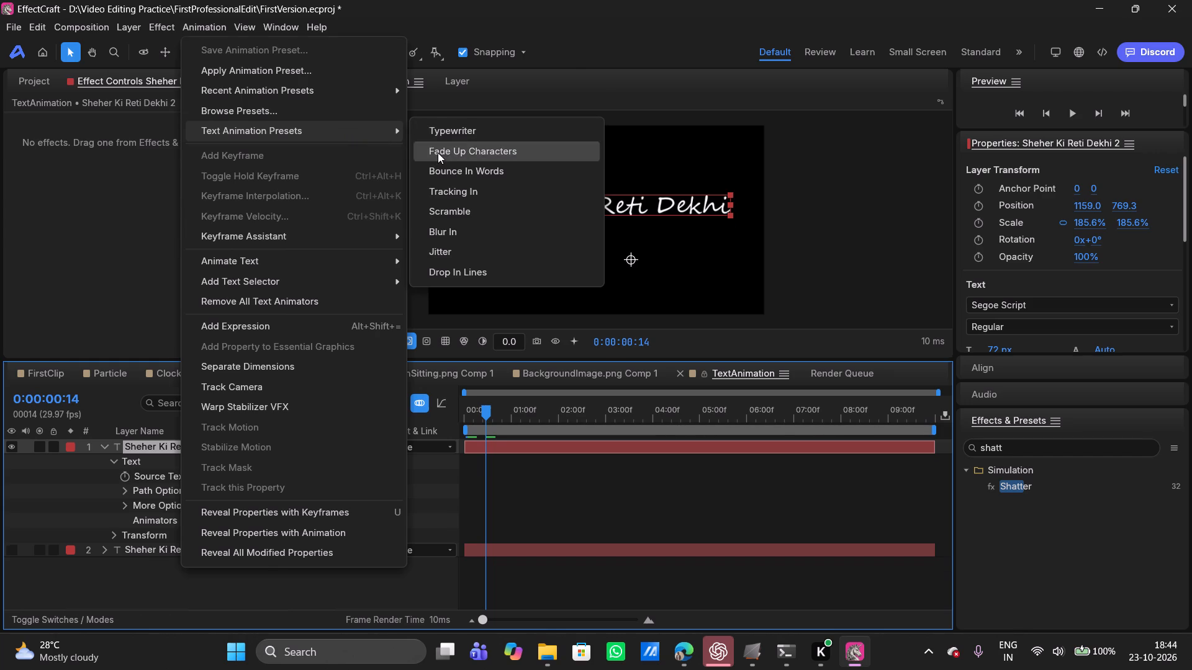
Scrub through the first two seconds of the TextAnimation composition to check the character fade-up, finishing at 0:00:02:04.
left_click_drag(485, 409, 453, 408)
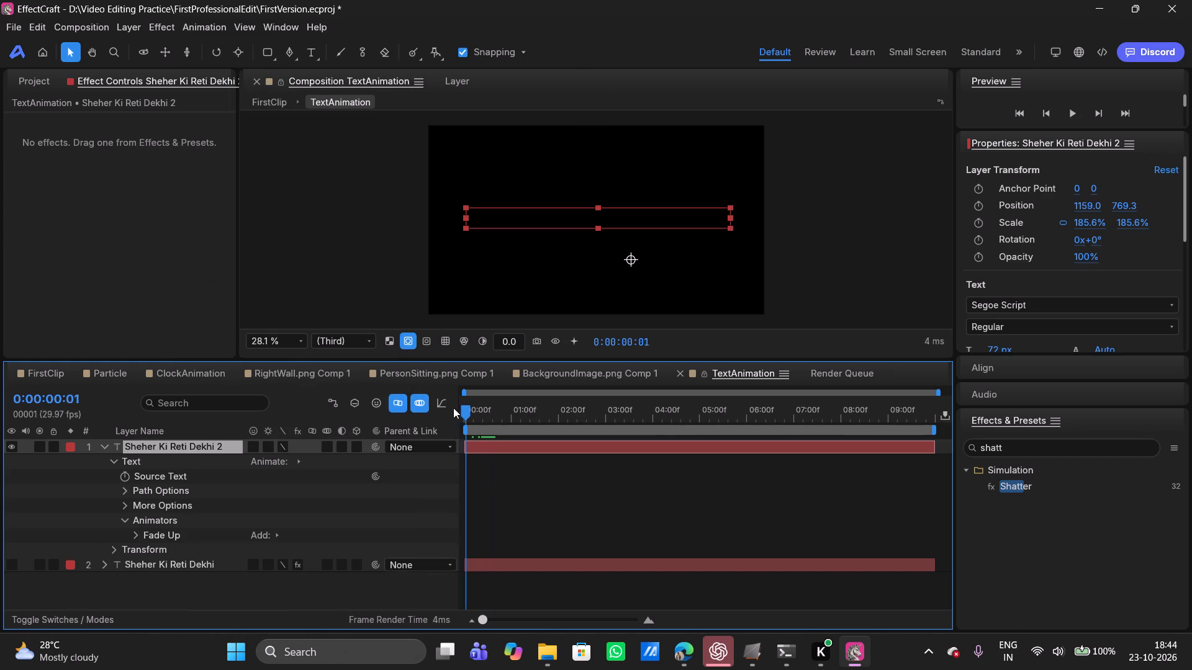
left_click_drag(453, 408, 545, 404)
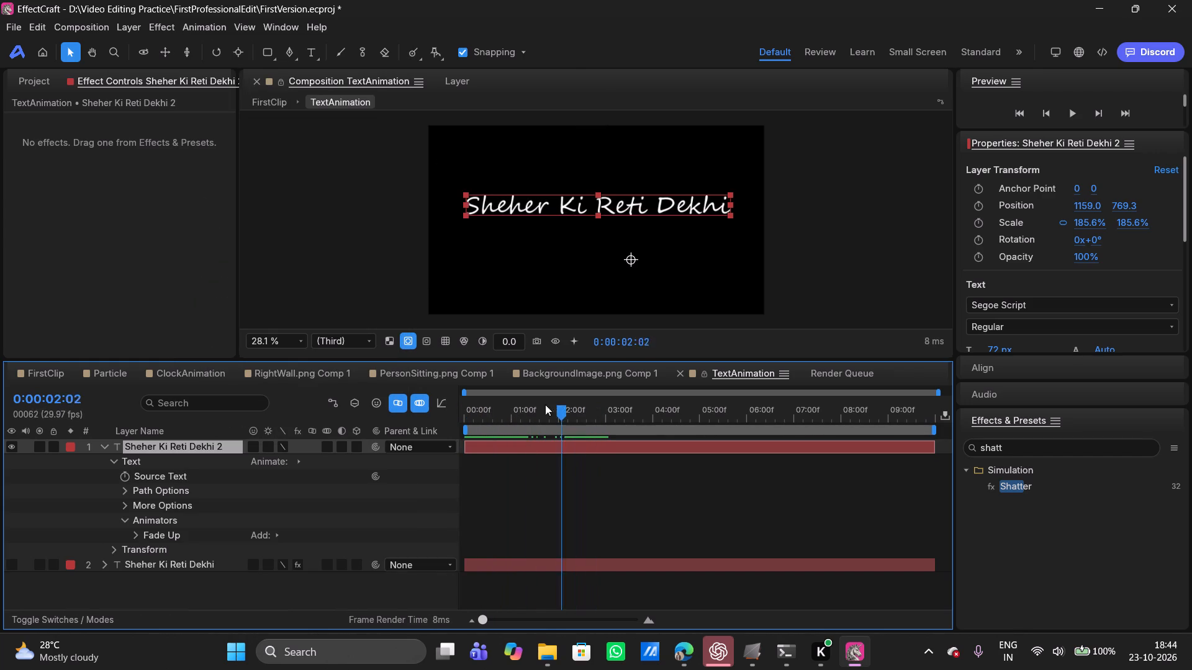
left_click_drag(545, 404, 536, 403)
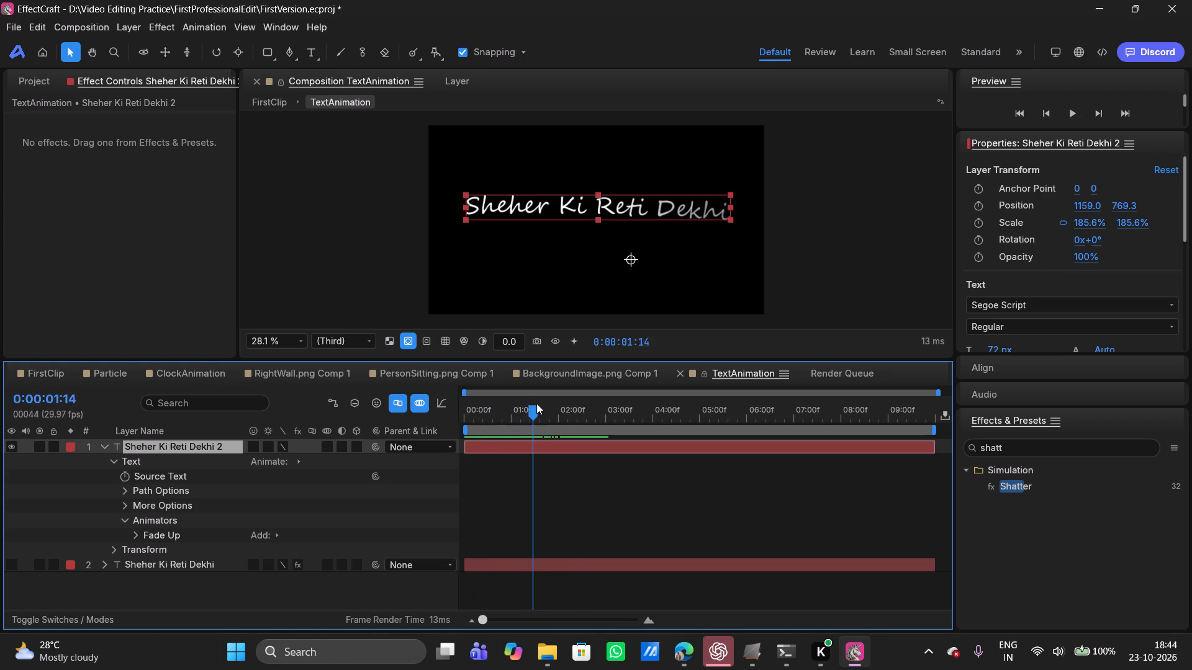
left_click_drag(536, 403, 523, 404)
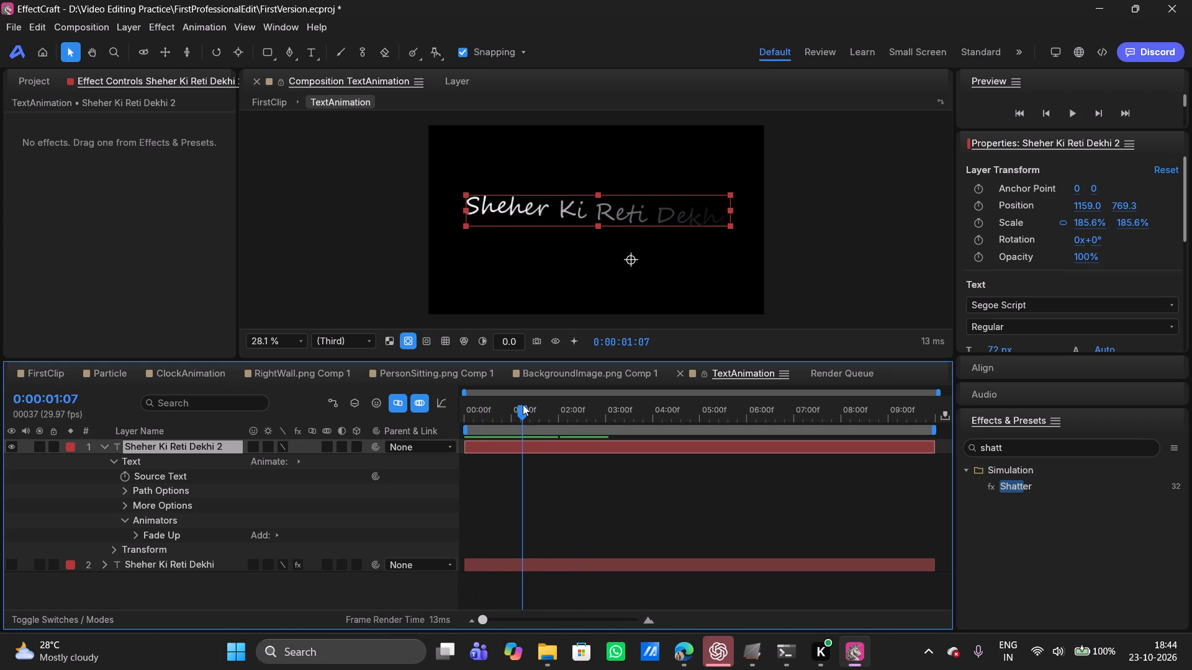
left_click_drag(523, 404, 470, 406)
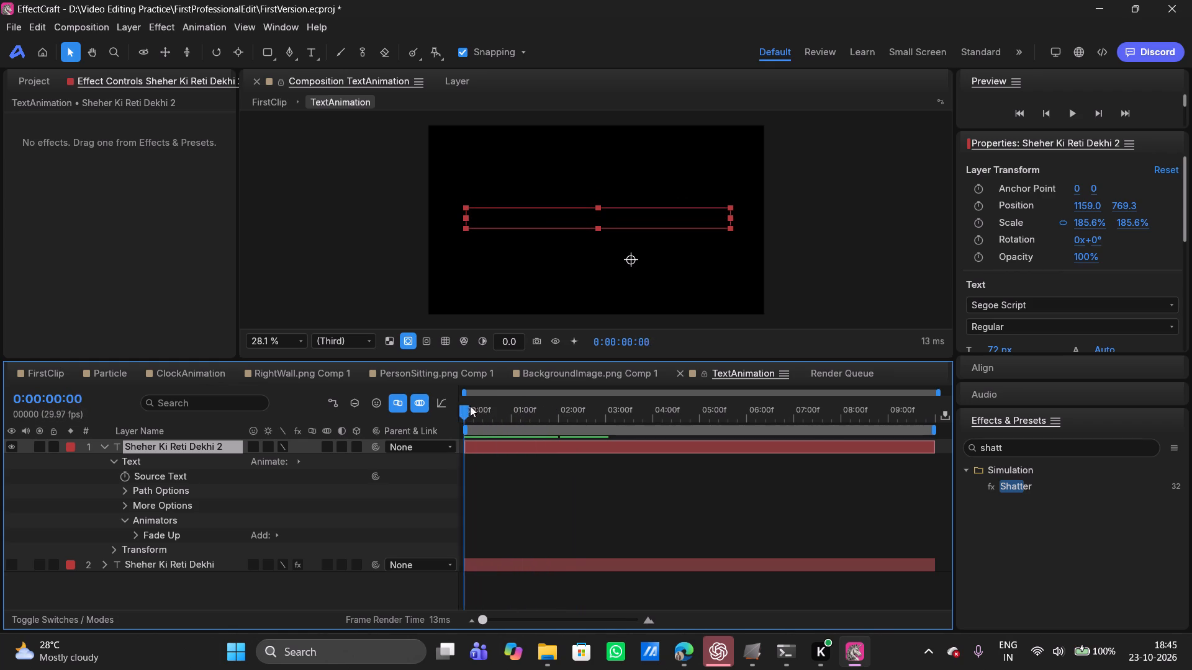
left_click_drag(470, 406, 565, 396)
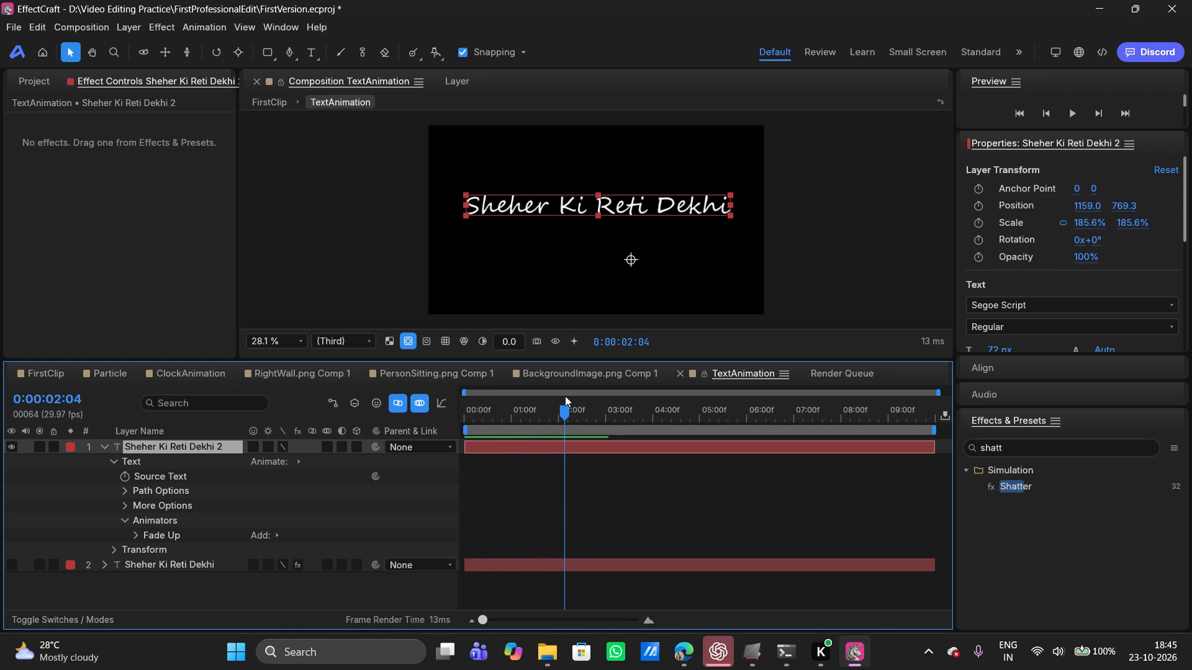
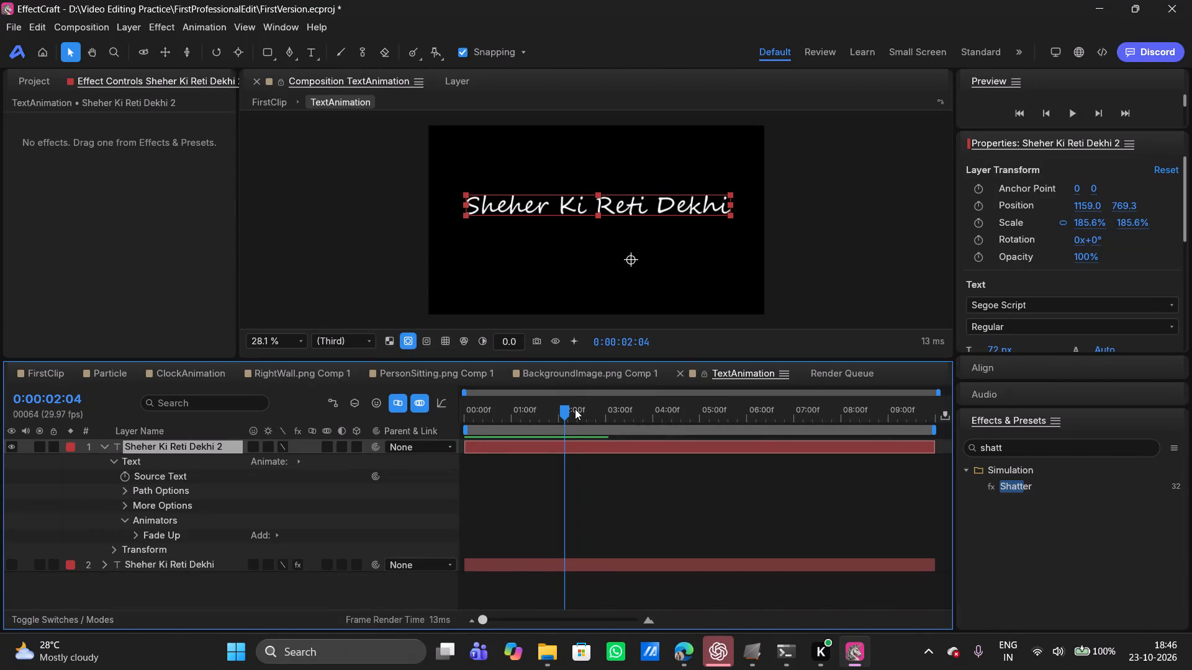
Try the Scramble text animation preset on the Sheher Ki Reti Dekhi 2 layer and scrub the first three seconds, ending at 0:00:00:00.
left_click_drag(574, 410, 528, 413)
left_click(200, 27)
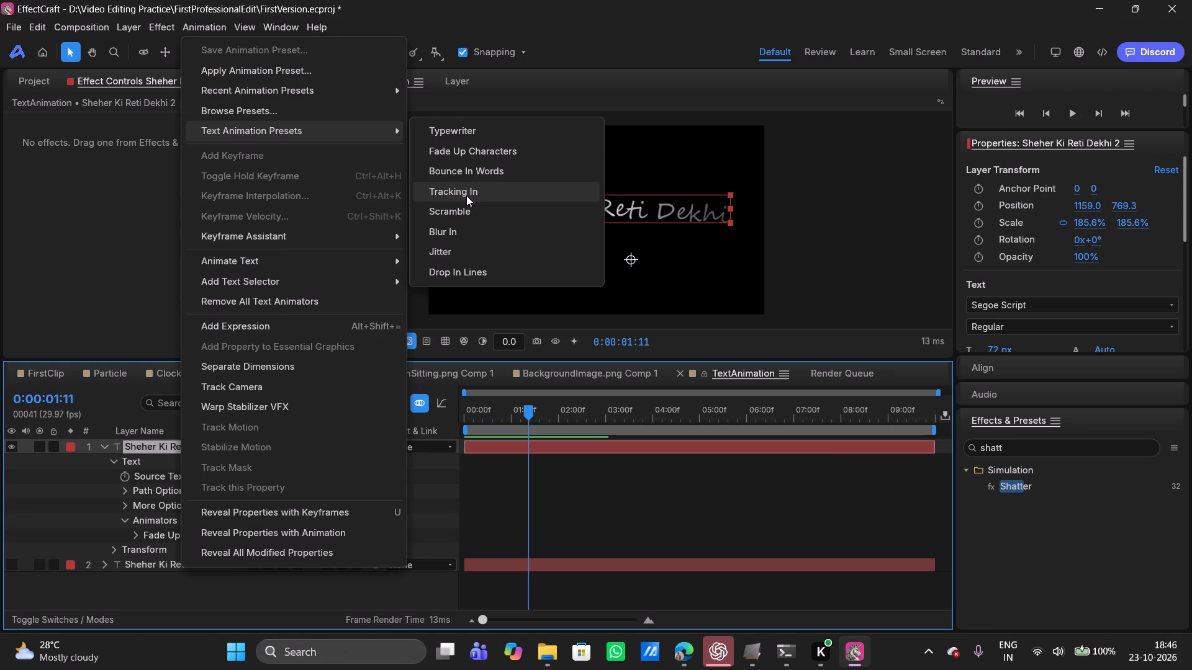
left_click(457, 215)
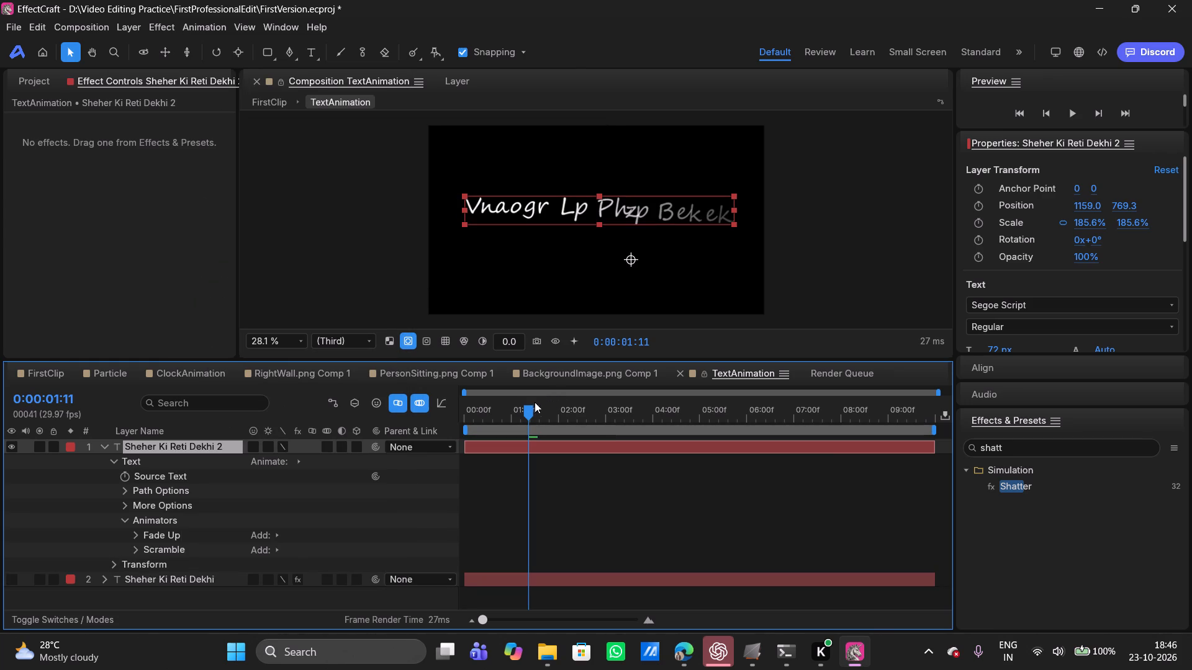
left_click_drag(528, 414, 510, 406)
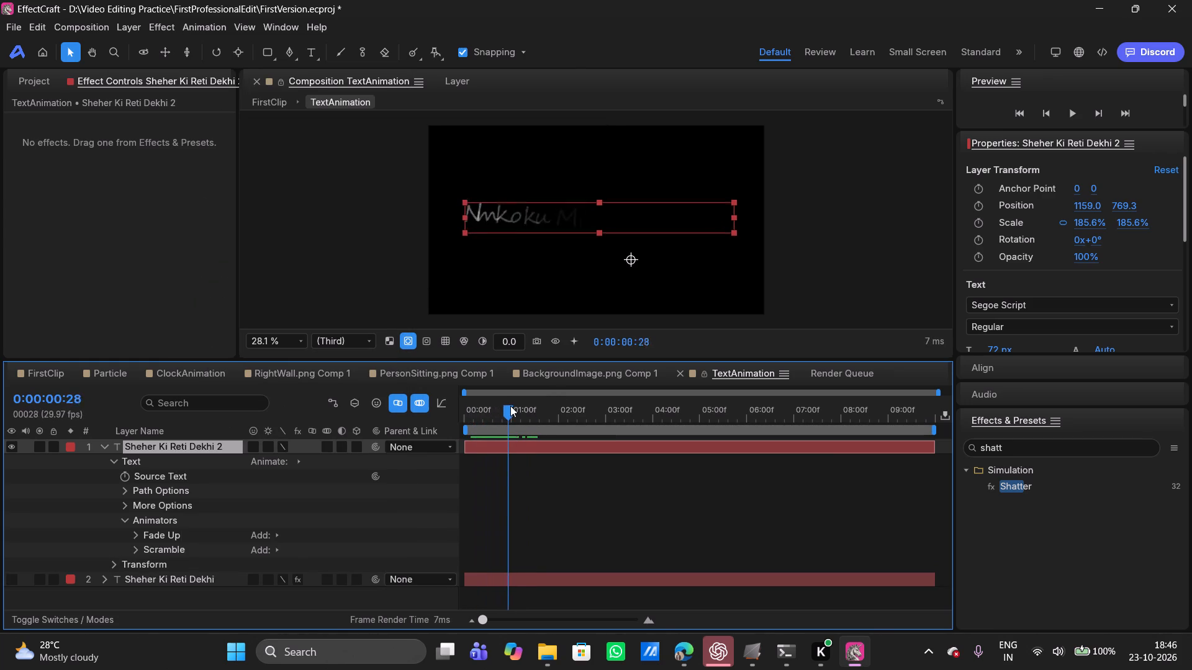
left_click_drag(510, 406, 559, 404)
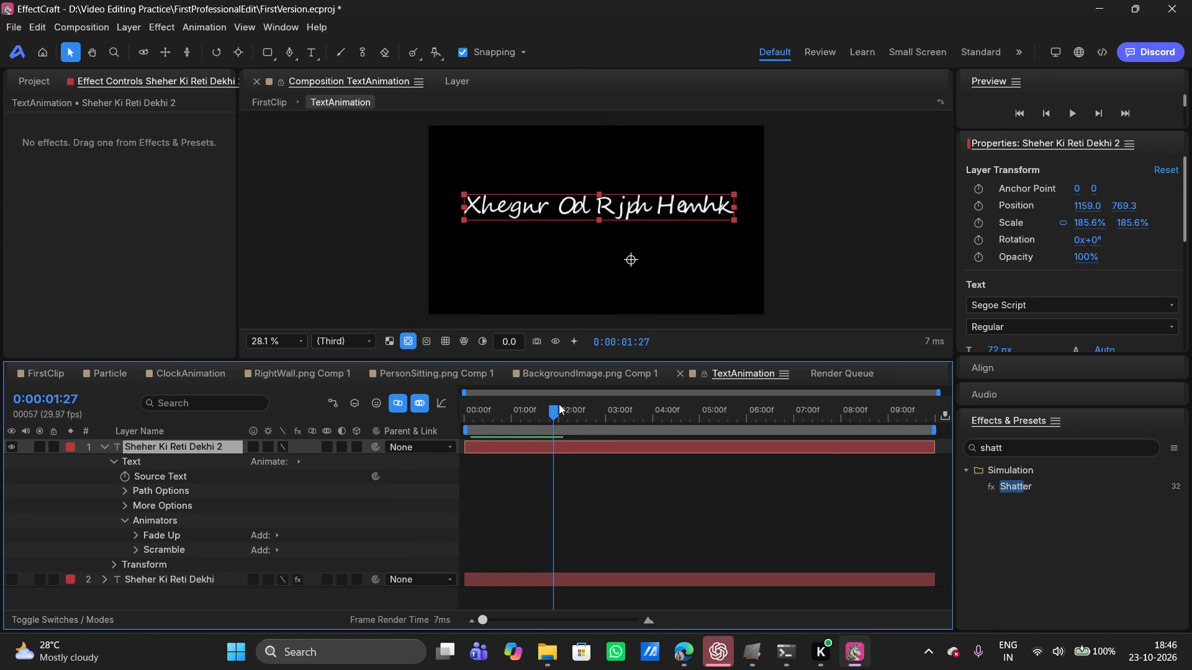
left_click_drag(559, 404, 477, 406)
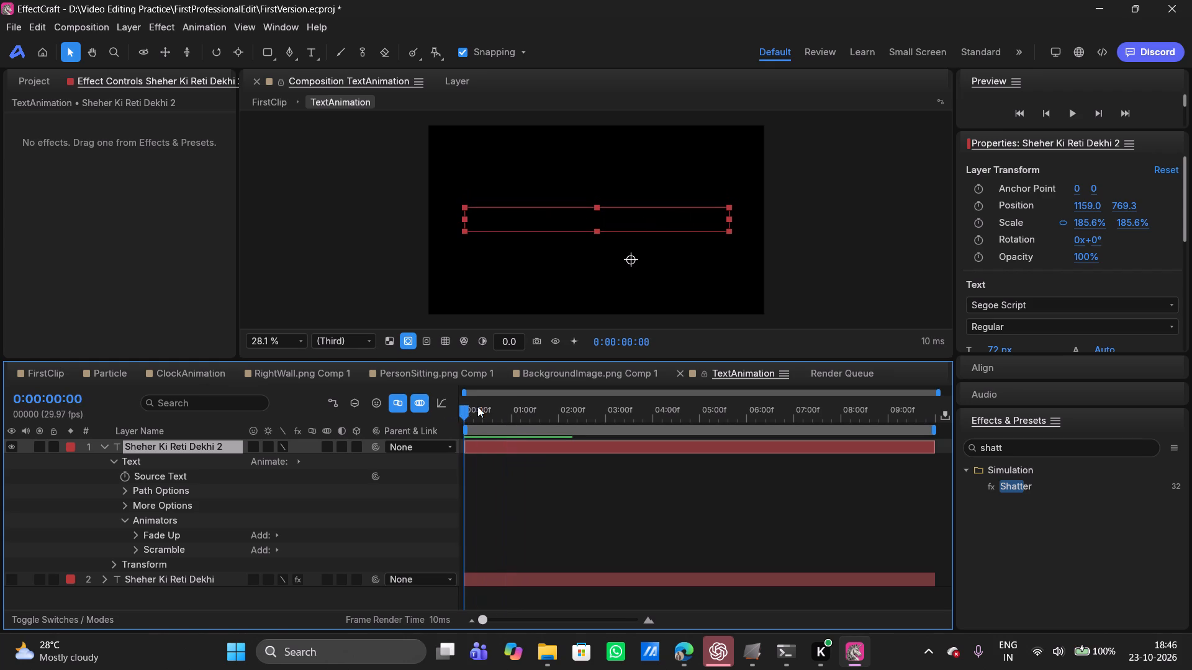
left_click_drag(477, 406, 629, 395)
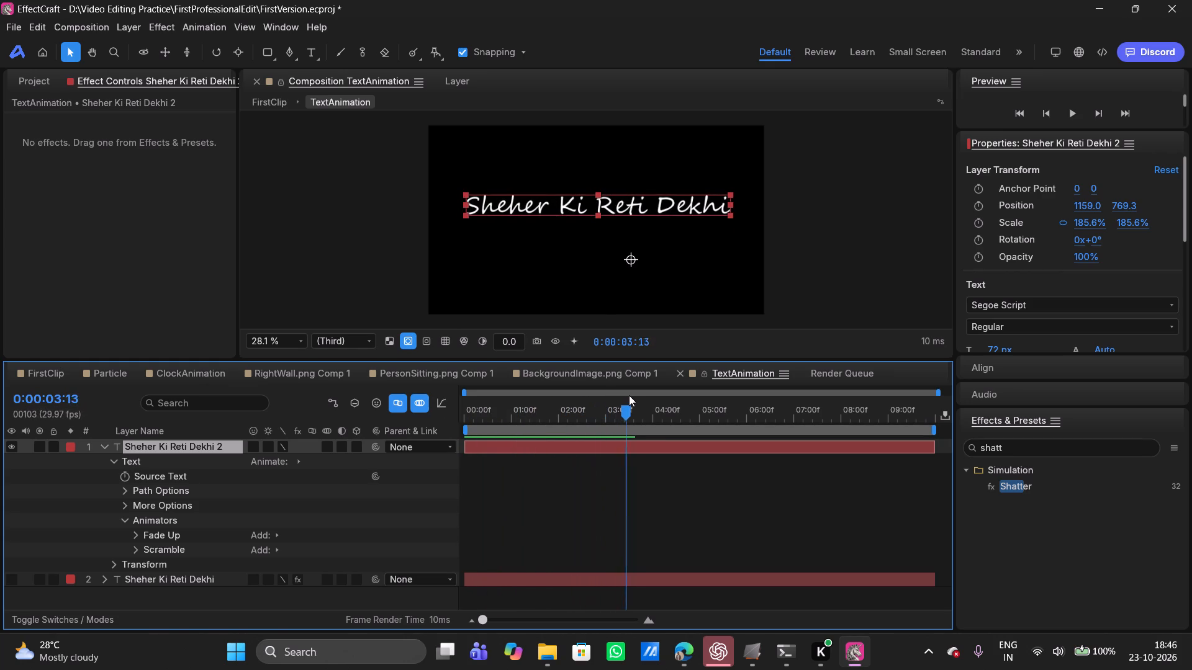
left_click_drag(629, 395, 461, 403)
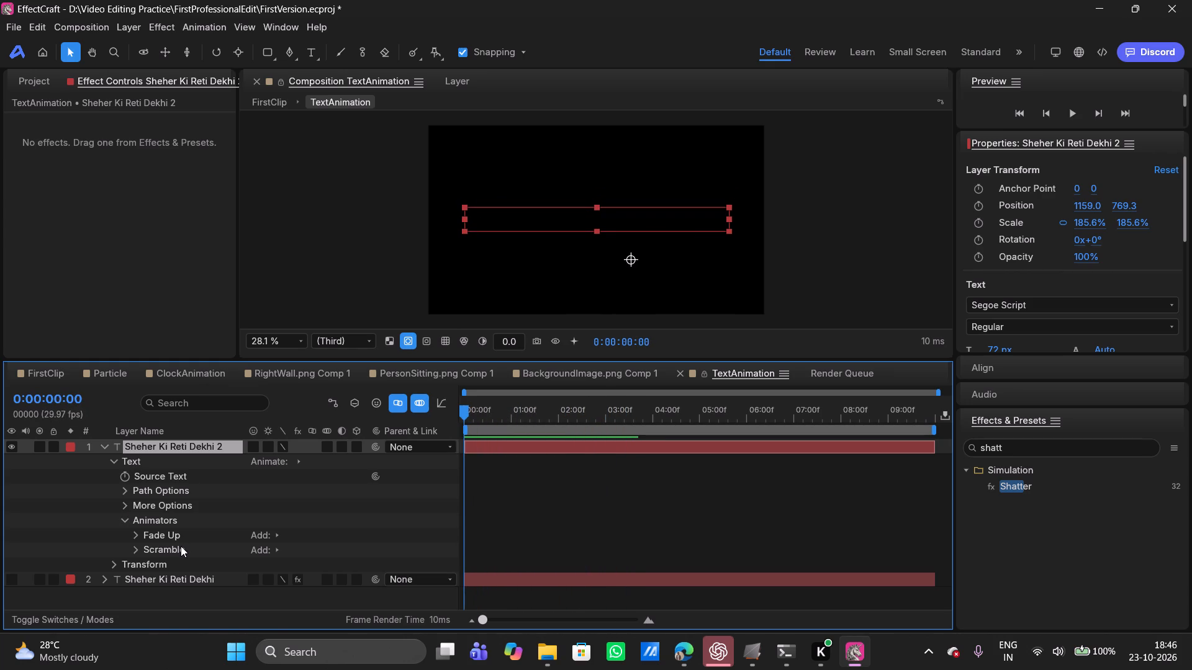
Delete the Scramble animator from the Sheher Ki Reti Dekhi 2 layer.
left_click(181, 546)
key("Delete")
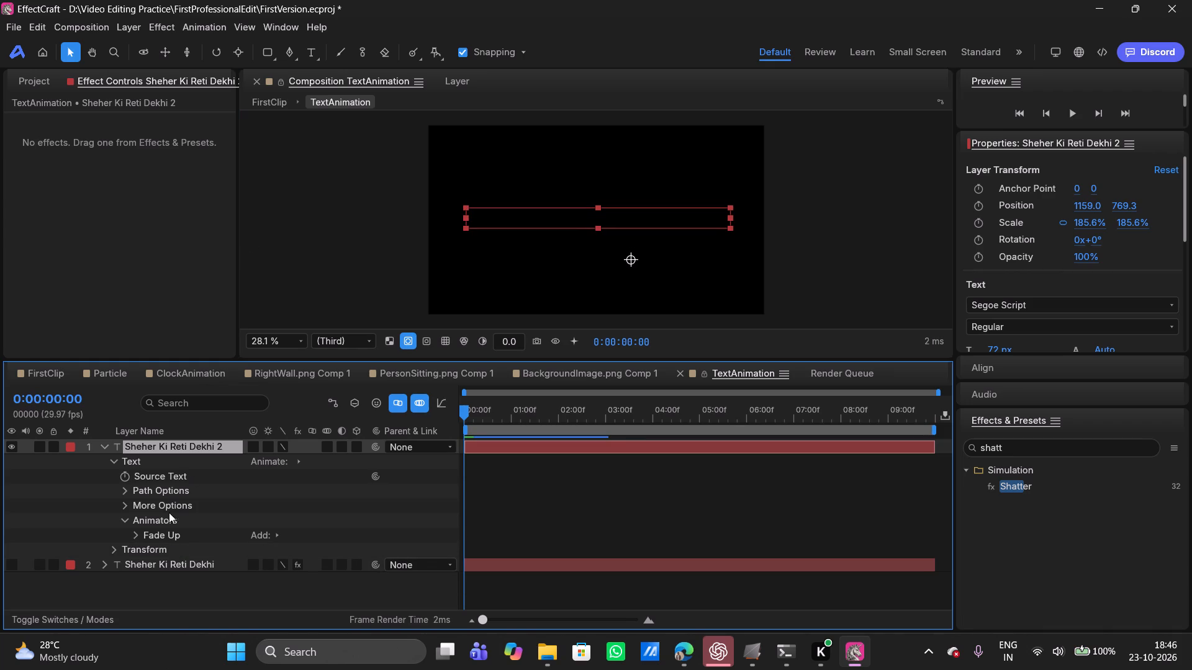
Select the Fade Up animator and scrub the first two seconds to review the character fade, finishing at 0:00:02:00.
left_click(151, 531)
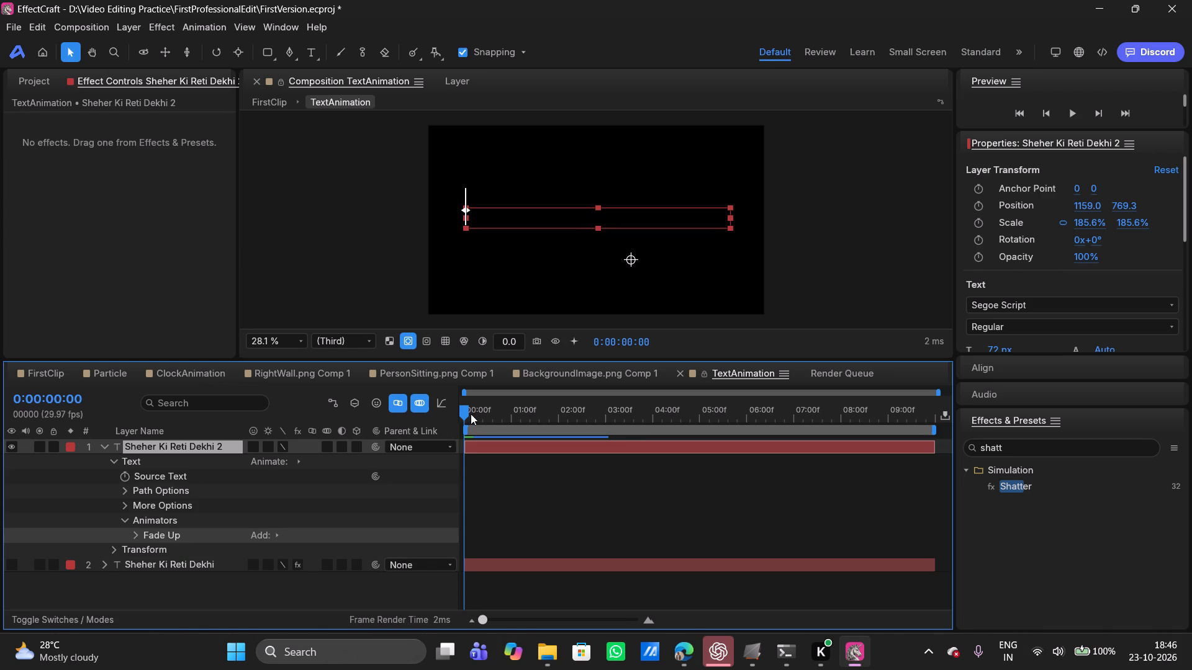
left_click_drag(466, 414, 505, 414)
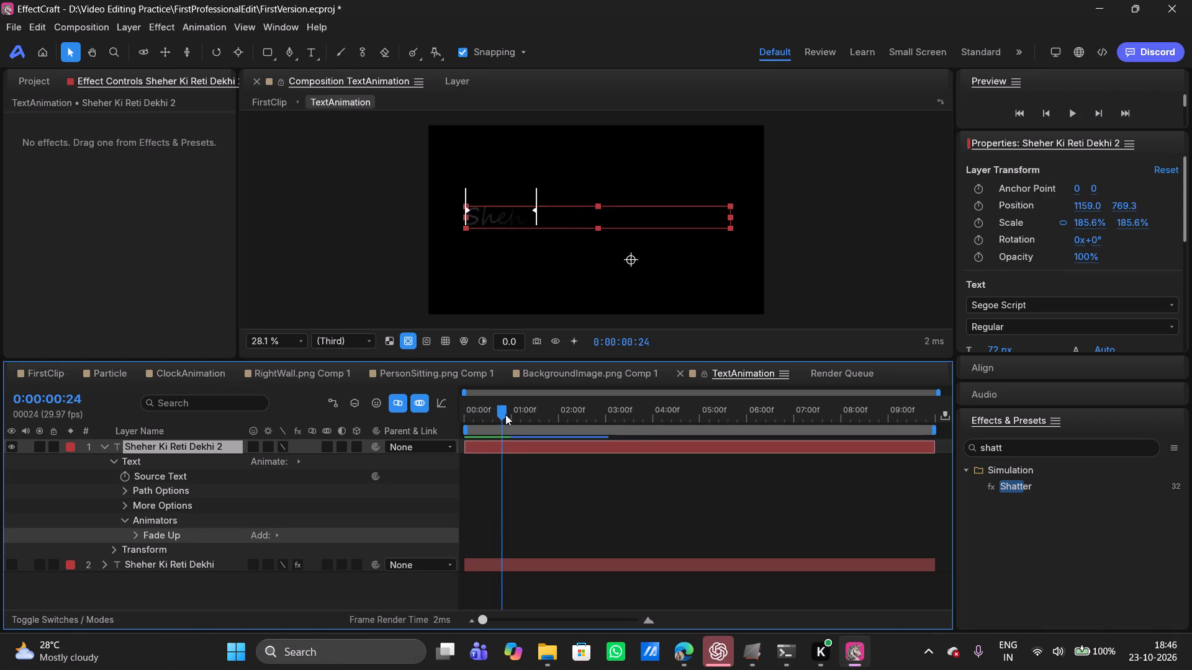
left_click_drag(505, 414, 562, 413)
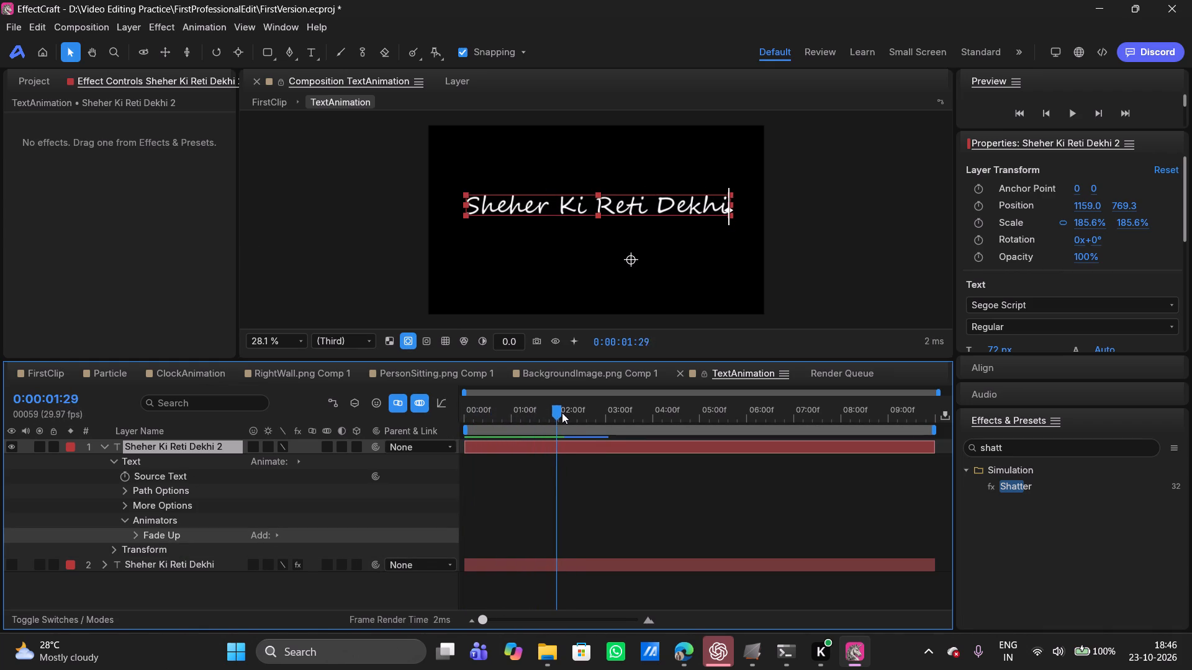
left_click_drag(562, 413, 541, 413)
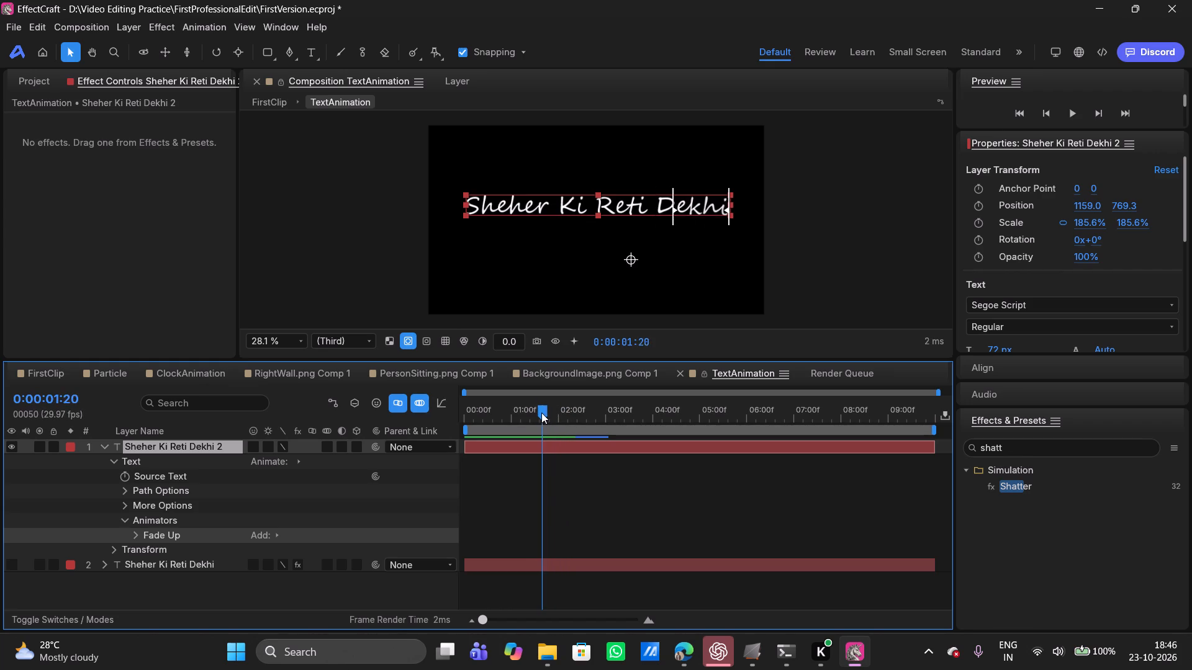
left_click_drag(541, 413, 520, 423)
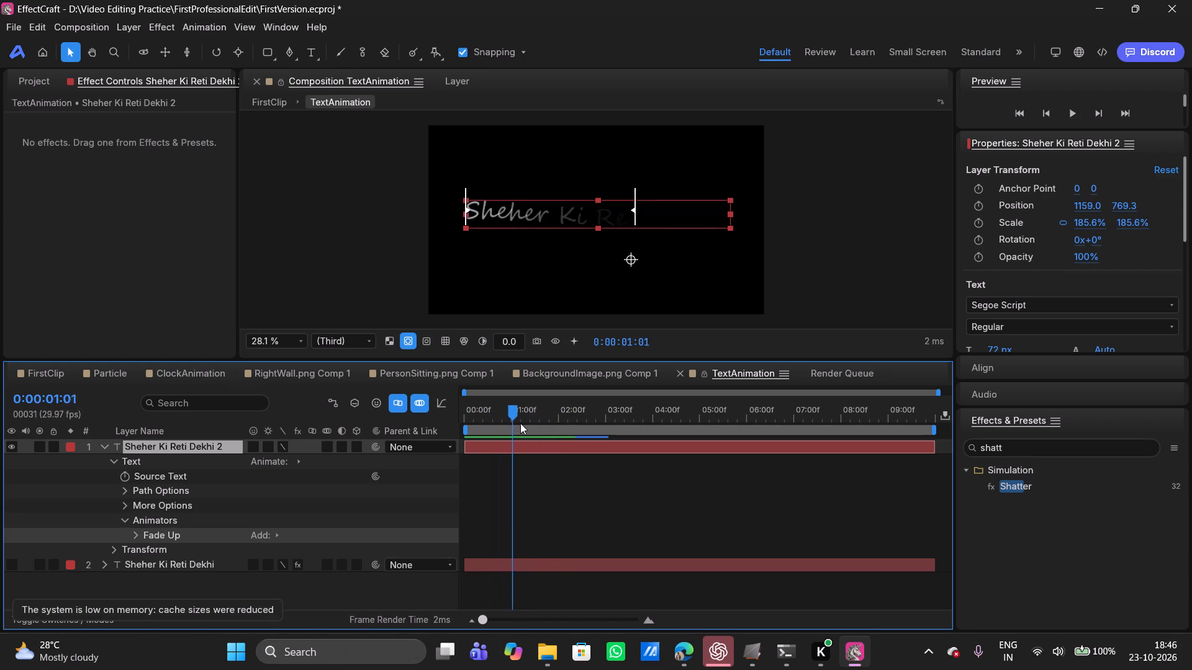
left_click_drag(520, 423, 541, 417)
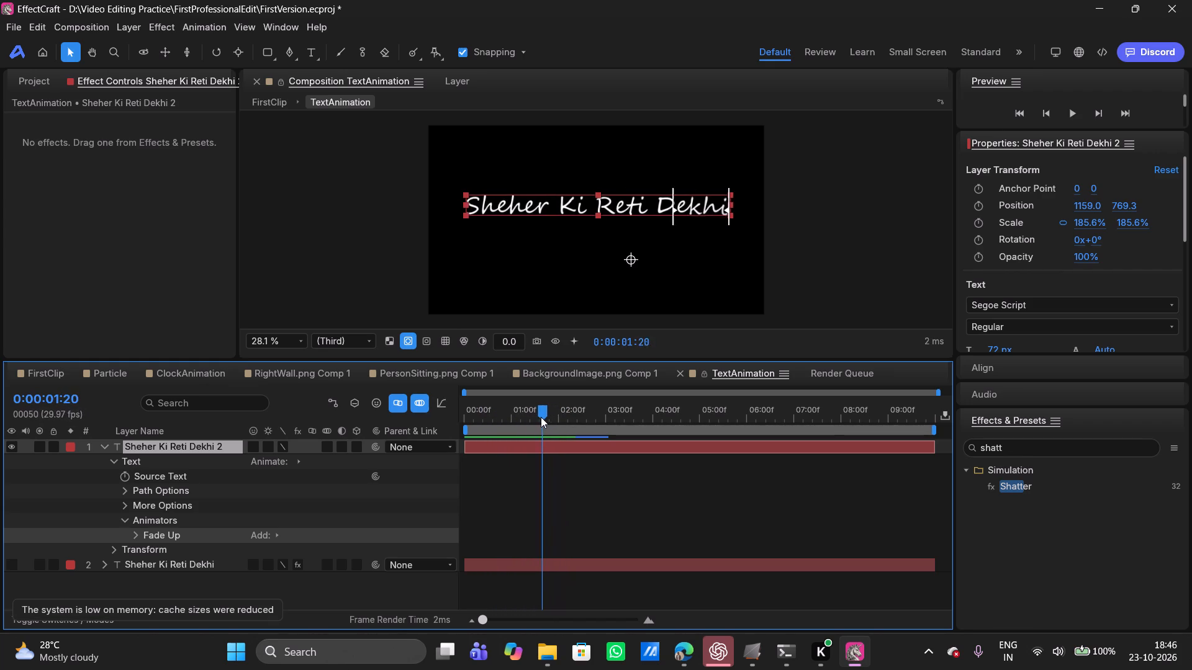
left_click_drag(541, 417, 524, 422)
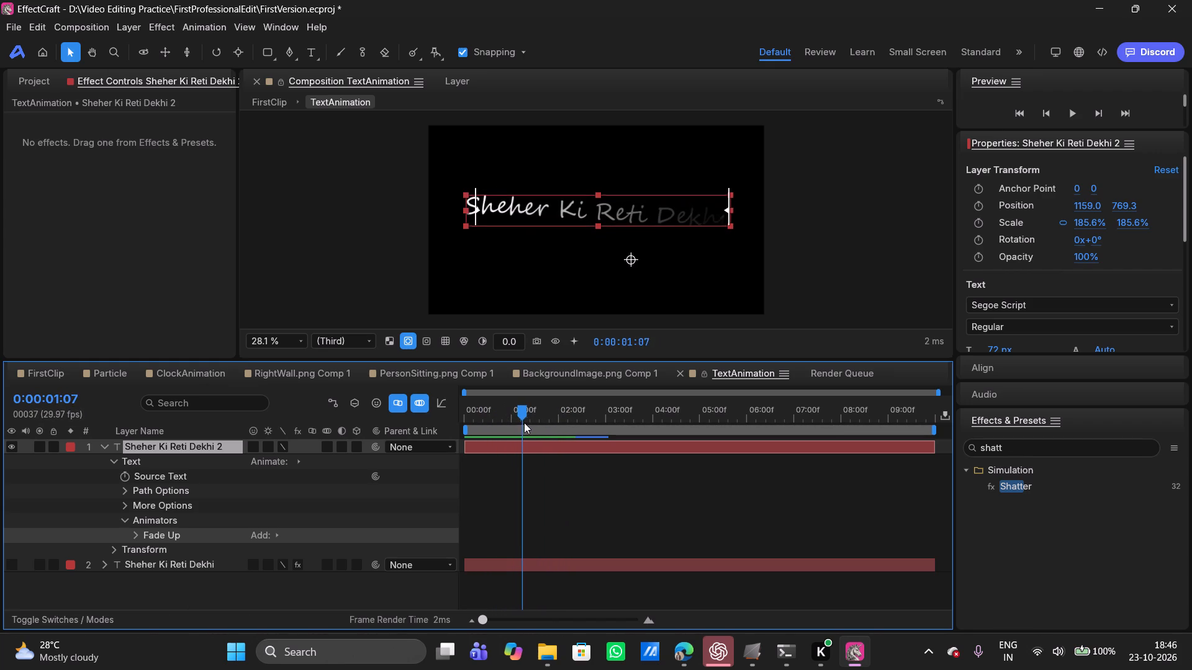
left_click_drag(524, 422, 525, 422)
left_click_drag(525, 422, 559, 418)
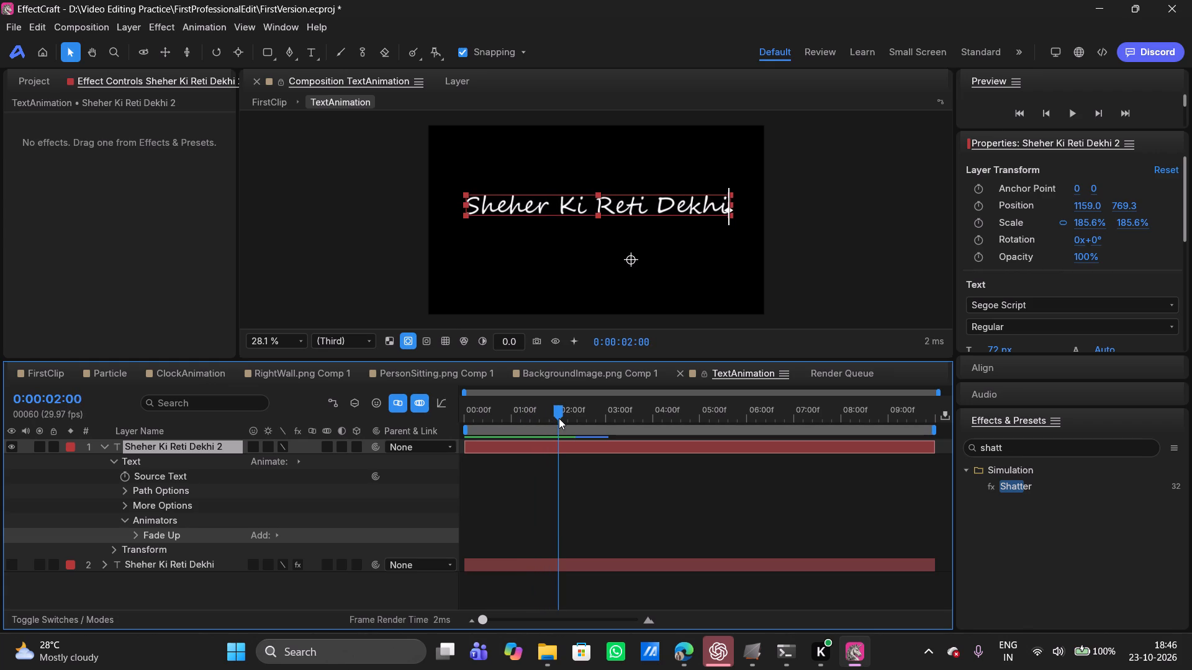
Apply the Jitter text animation preset to the Sheher Ki Reti Dekhi 2 layer.
left_click(201, 27)
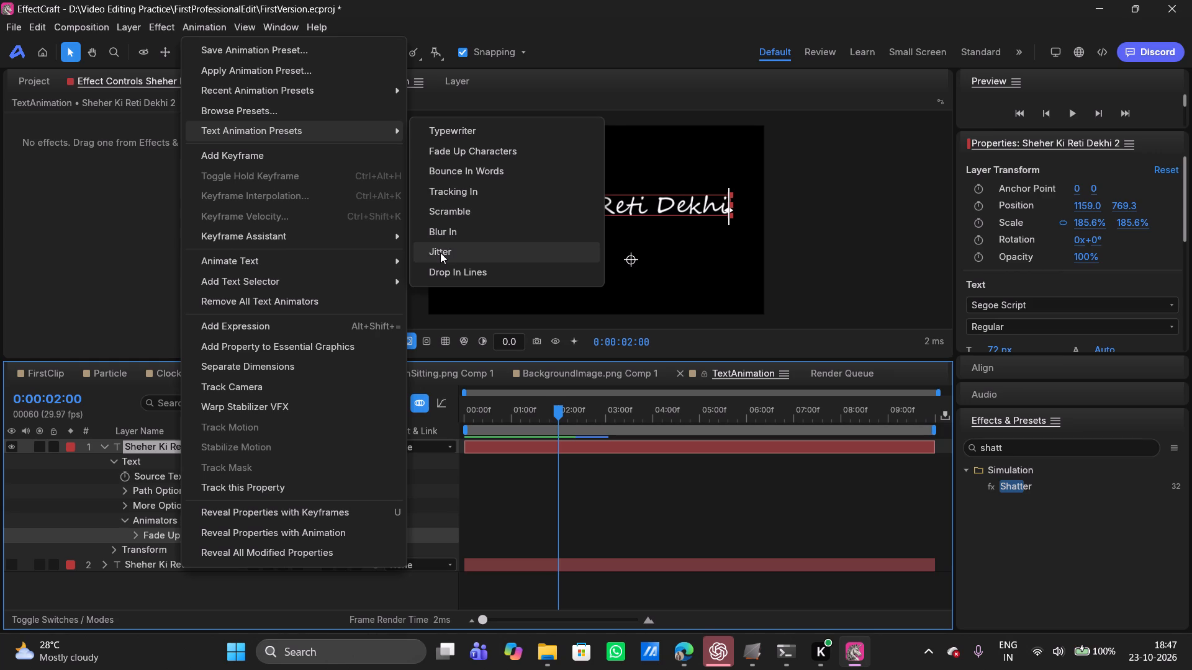
left_click(440, 252)
Scrub through the first three seconds to check Jitter combined with Fade Up, finishing at 0:00:01:23.
left_click_drag(554, 408, 503, 410)
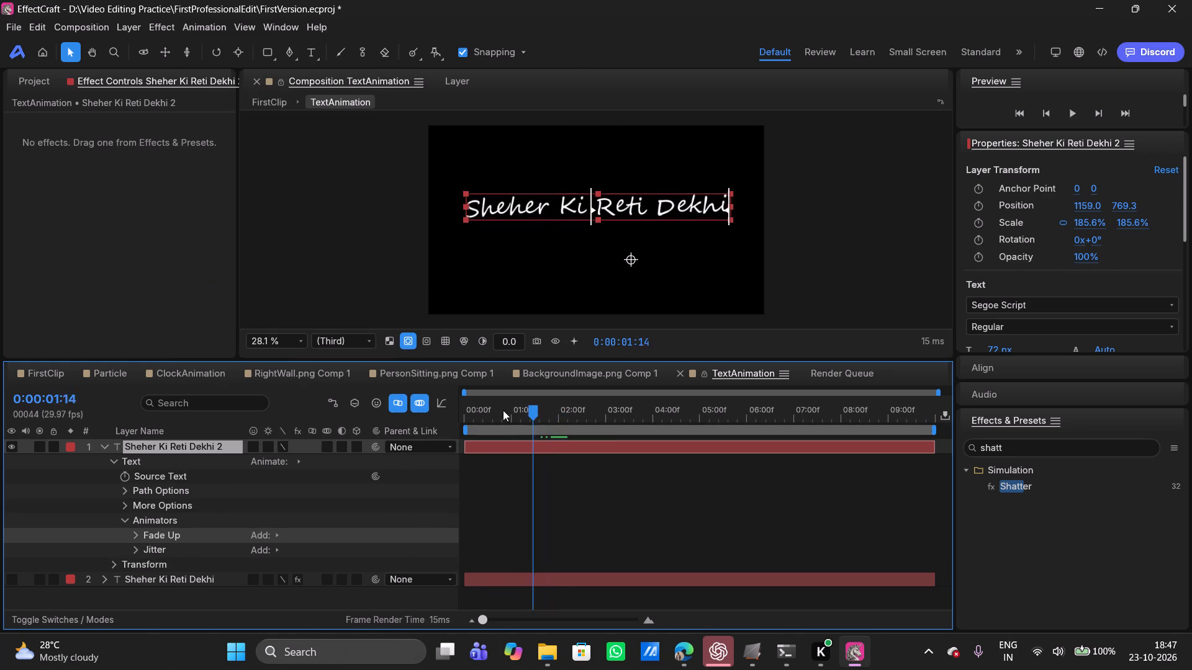
left_click_drag(503, 410, 506, 409)
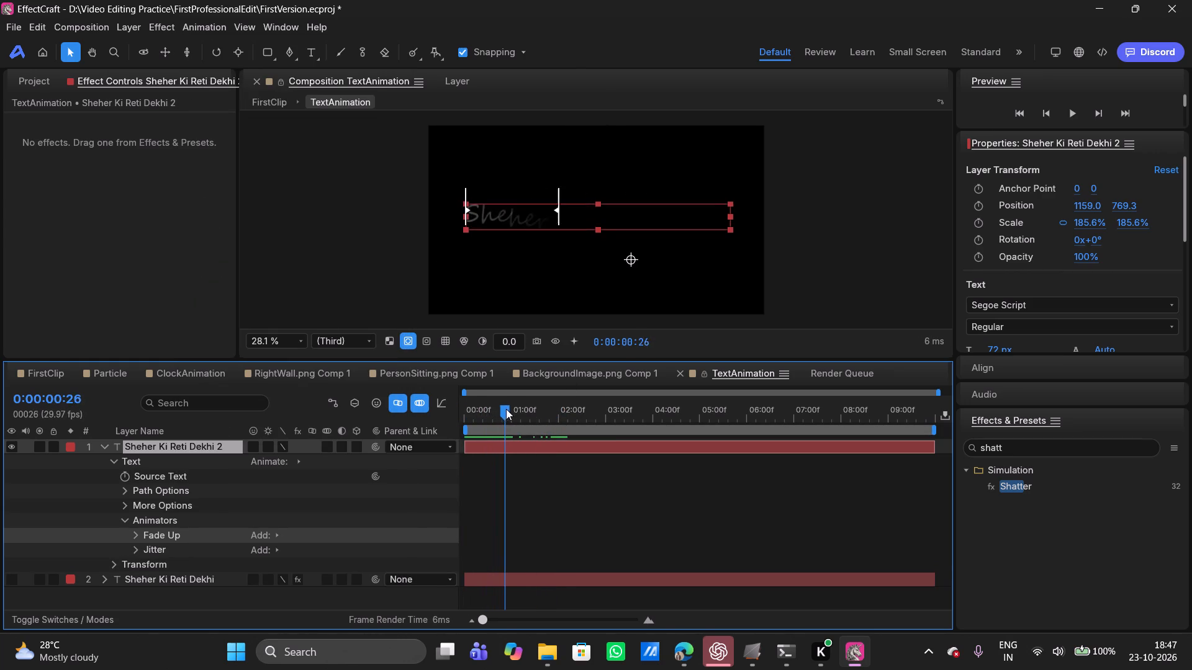
left_click_drag(506, 409, 562, 406)
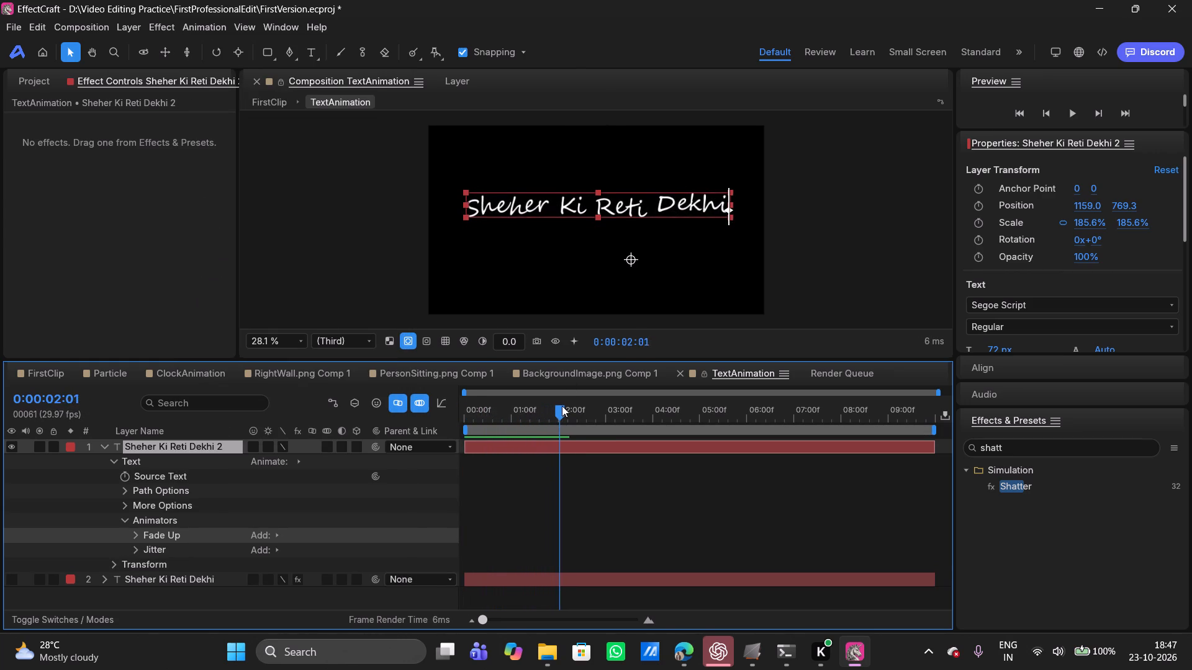
left_click_drag(562, 406, 519, 400)
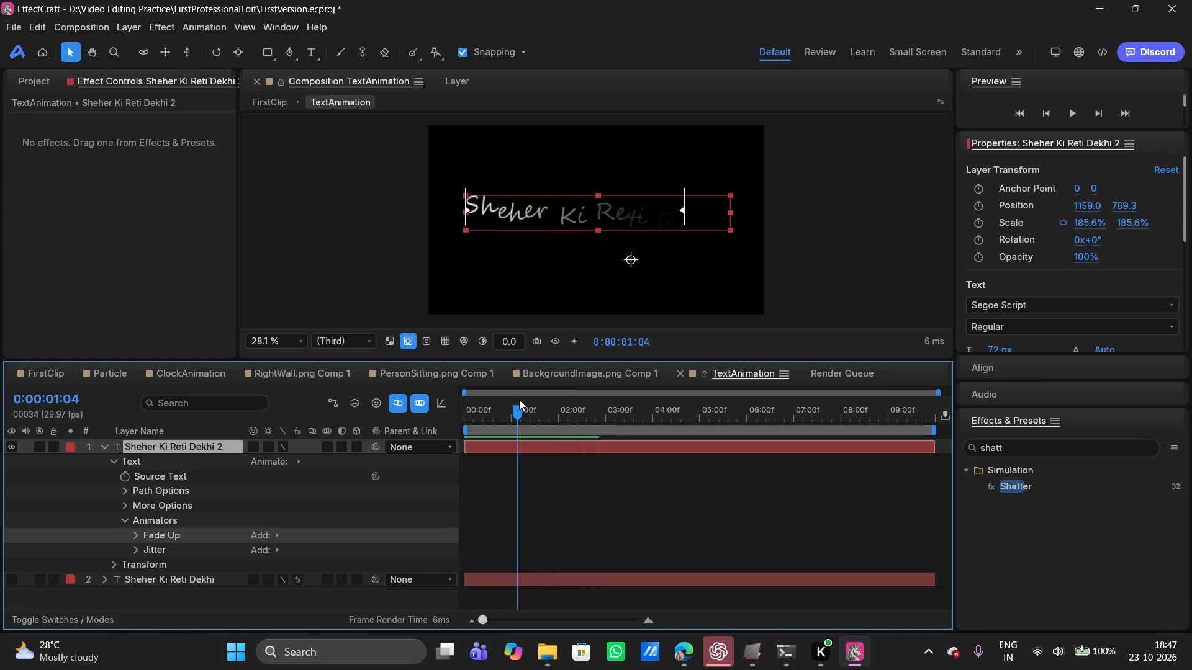
left_click_drag(519, 400, 611, 404)
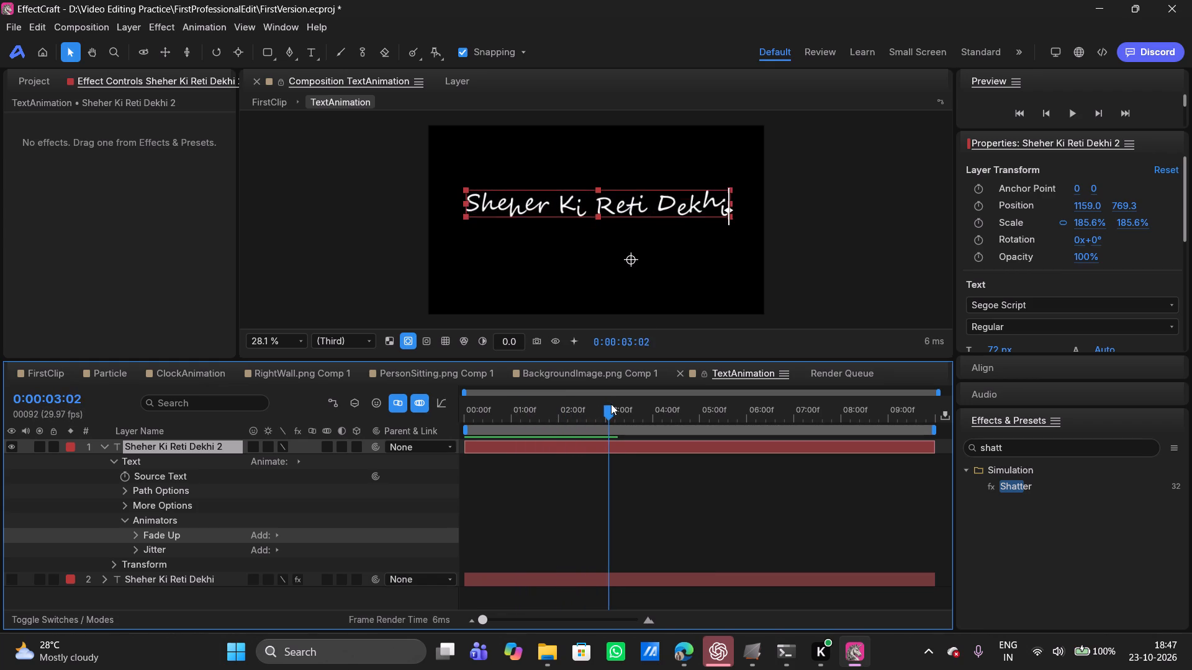
left_click_drag(611, 404, 532, 400)
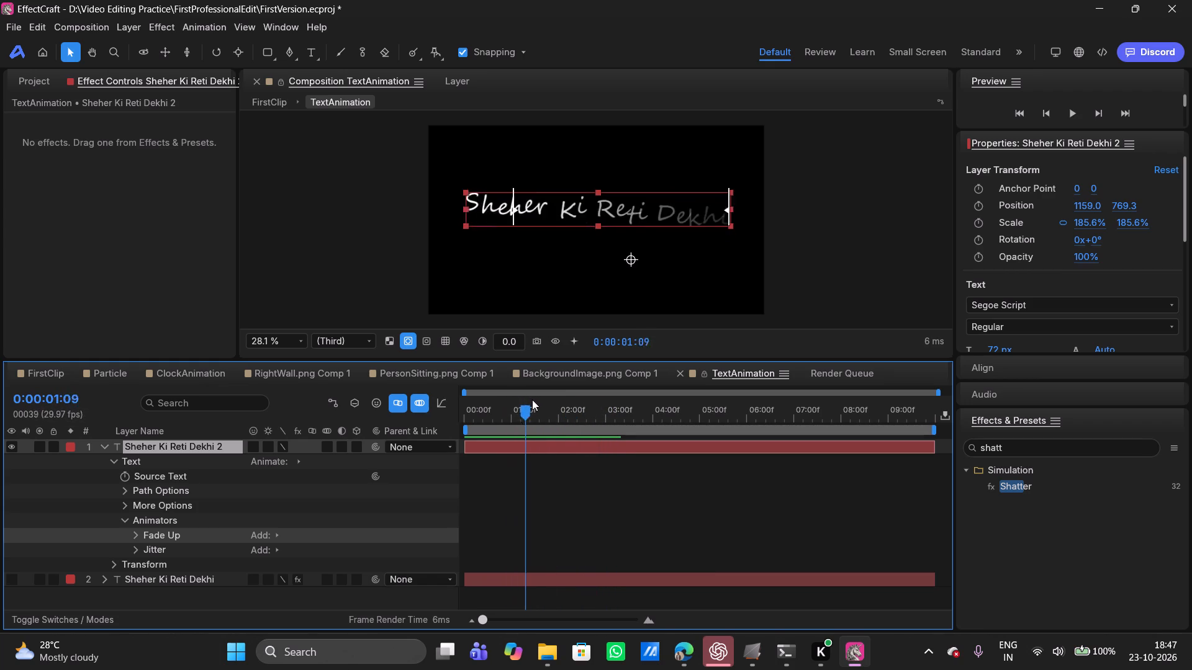
left_click_drag(532, 400, 548, 400)
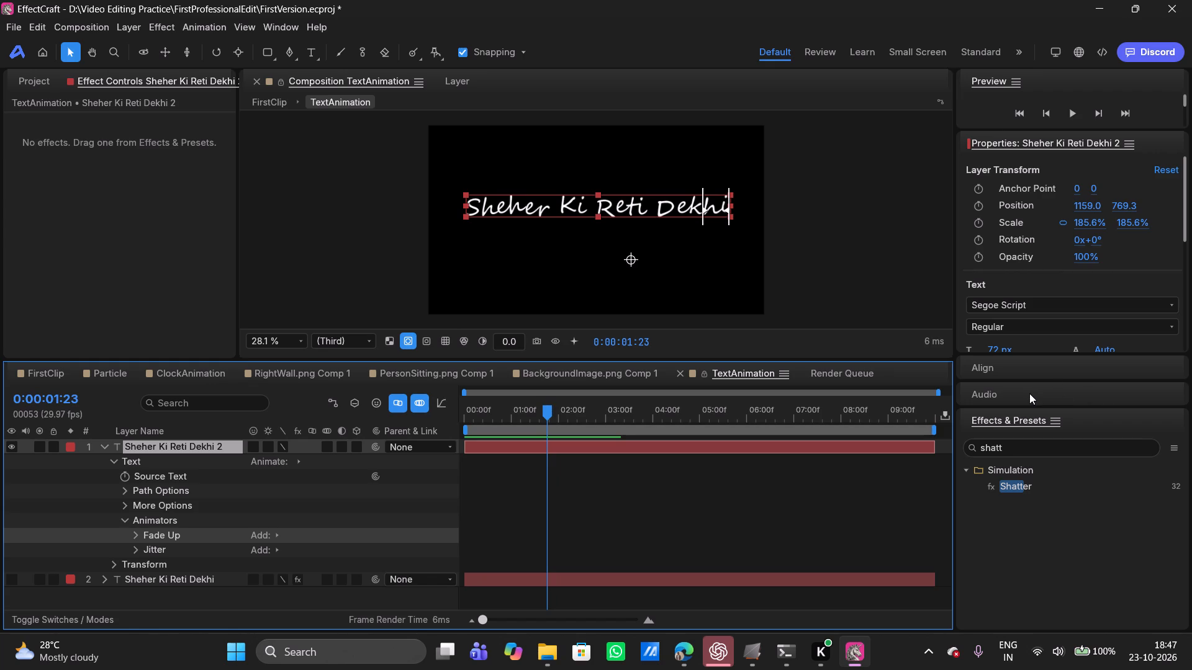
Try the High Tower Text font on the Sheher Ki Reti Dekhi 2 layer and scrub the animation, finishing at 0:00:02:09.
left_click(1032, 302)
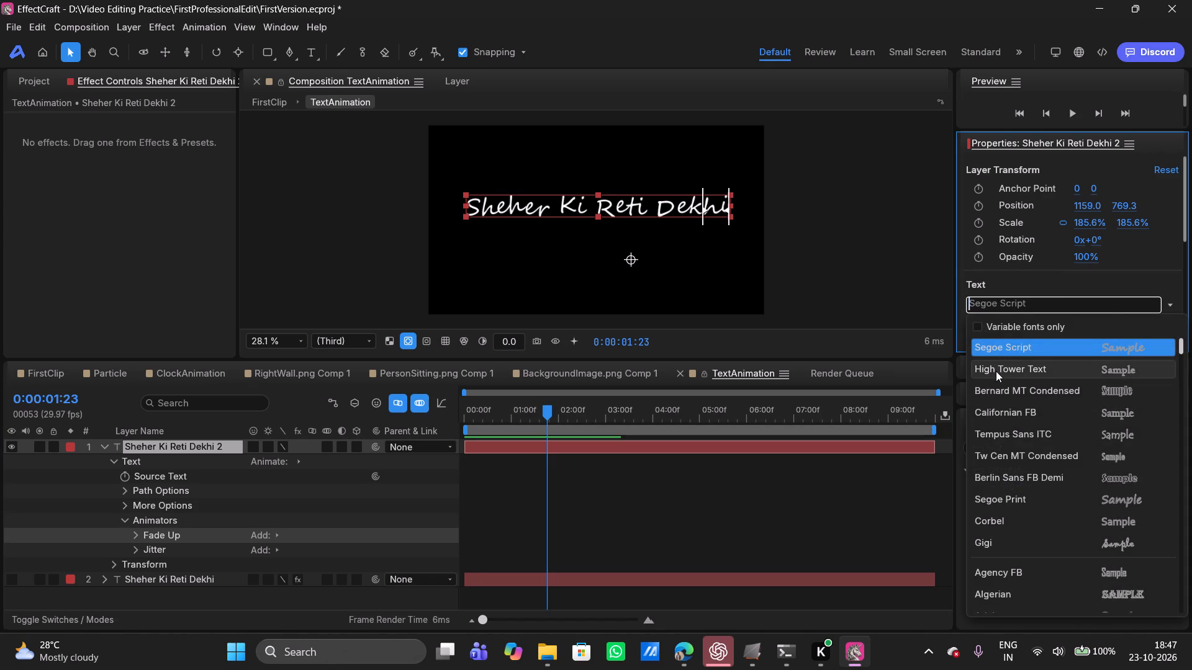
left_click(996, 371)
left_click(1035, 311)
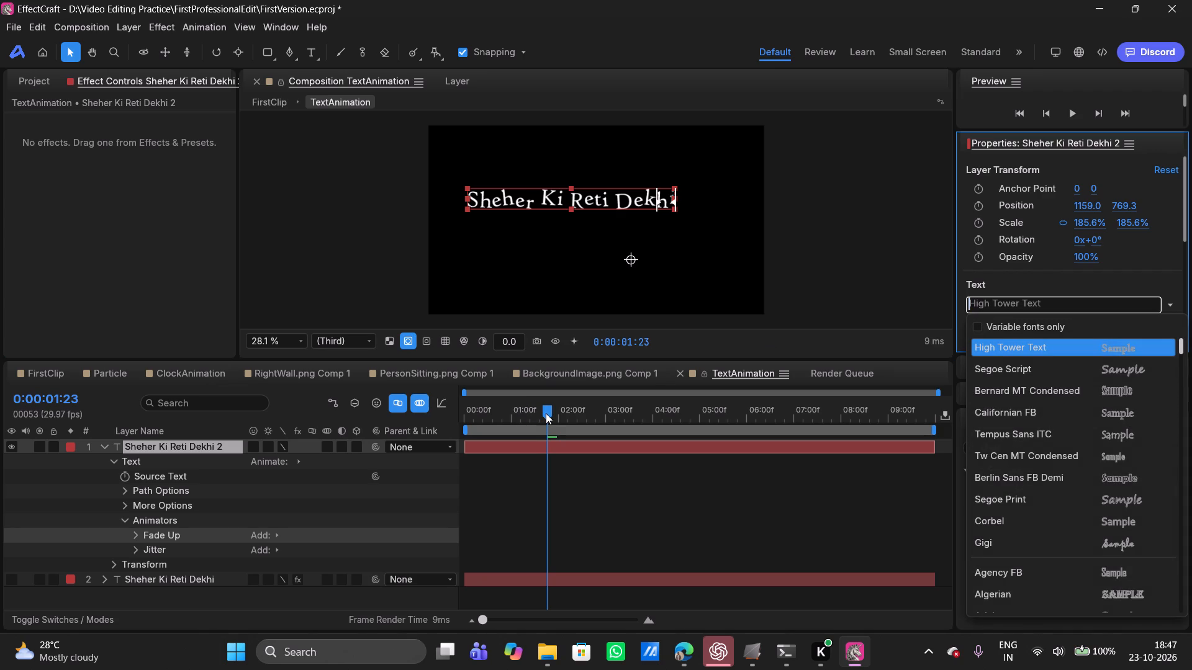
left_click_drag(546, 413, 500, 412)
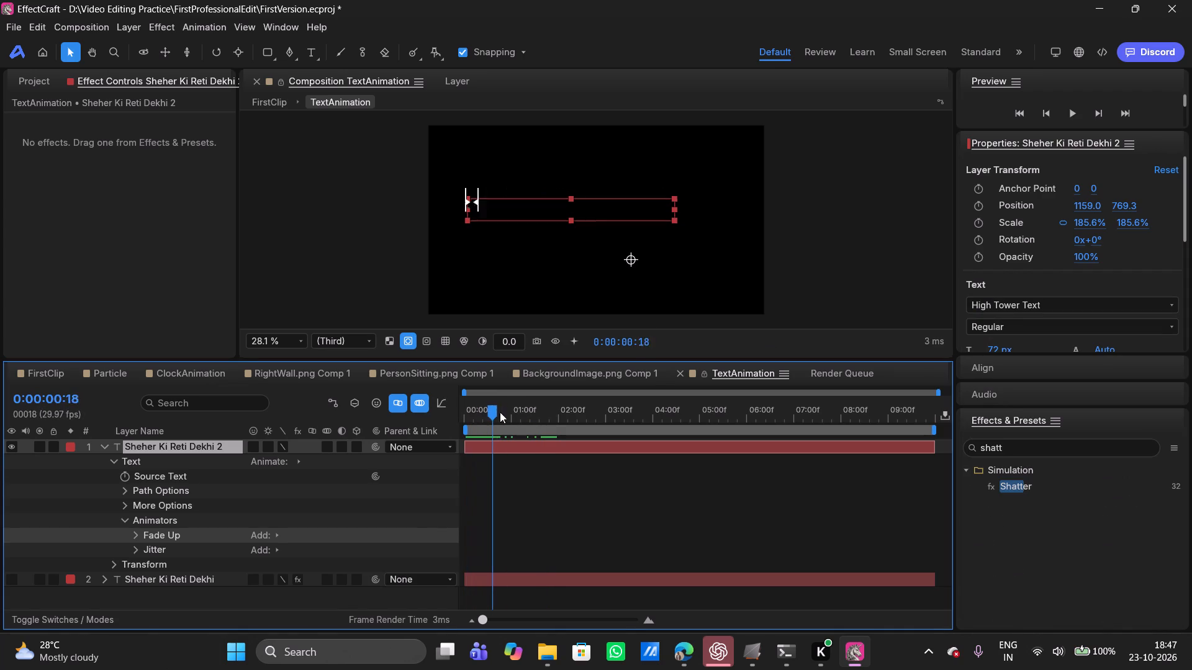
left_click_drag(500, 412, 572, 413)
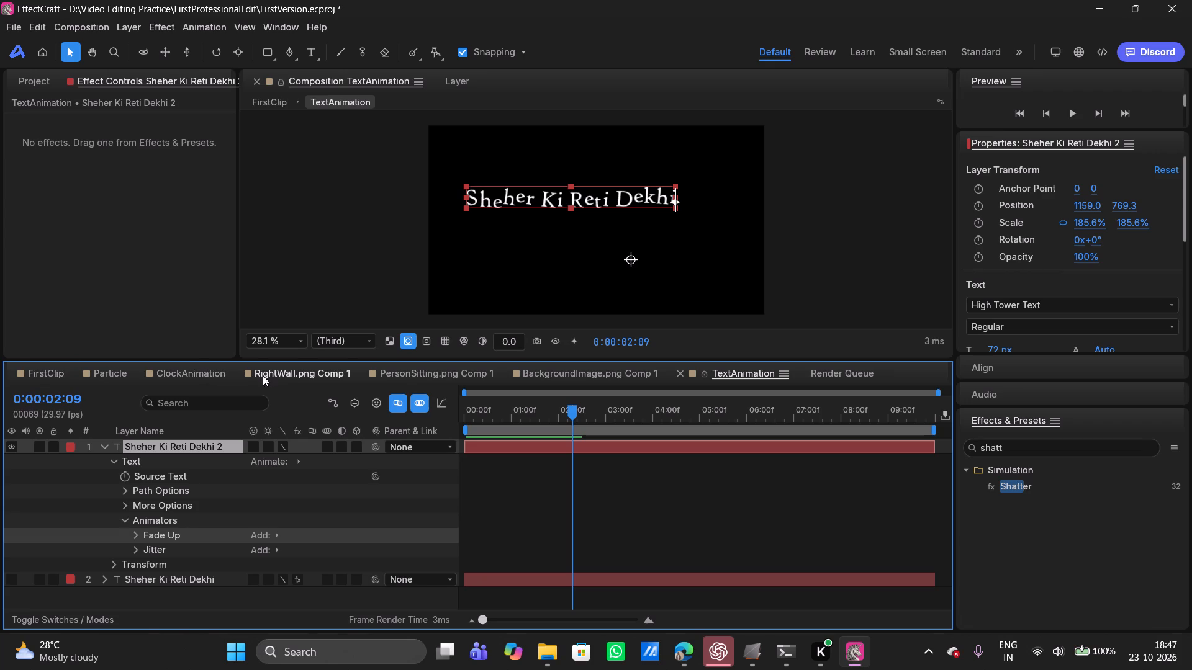
Dock the composition timelines beside the Composition viewer, leaving the Render Queue in its own area.
left_click_drag(200, 370, 518, 85)
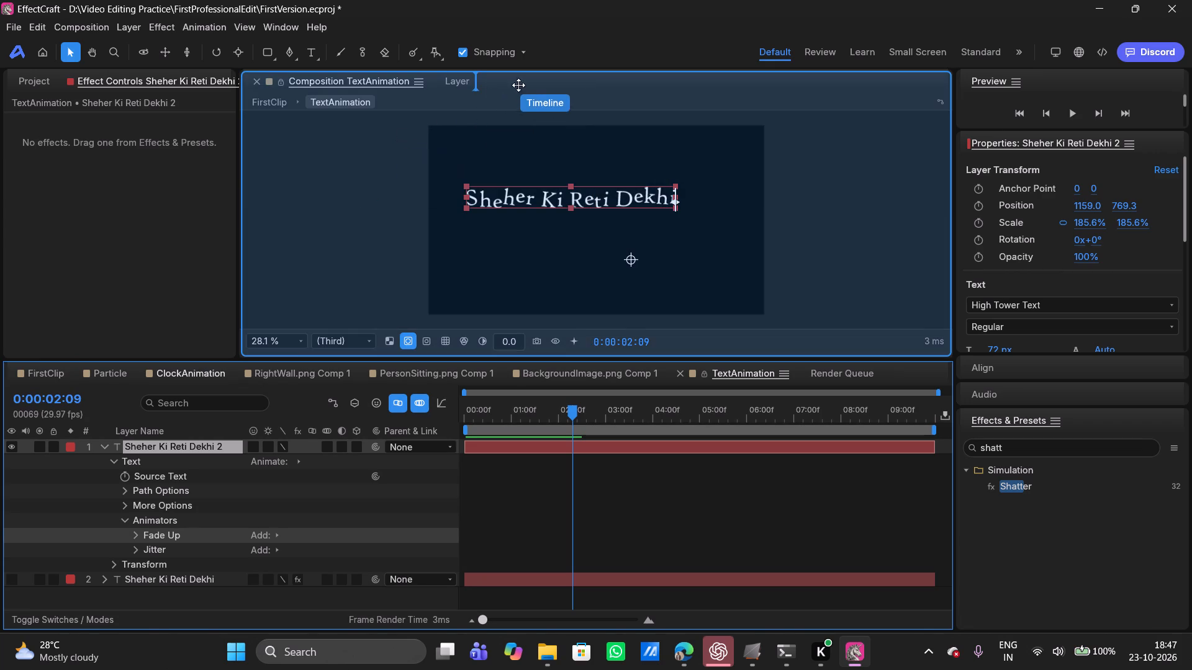
left_click_drag(518, 85, 797, 155)
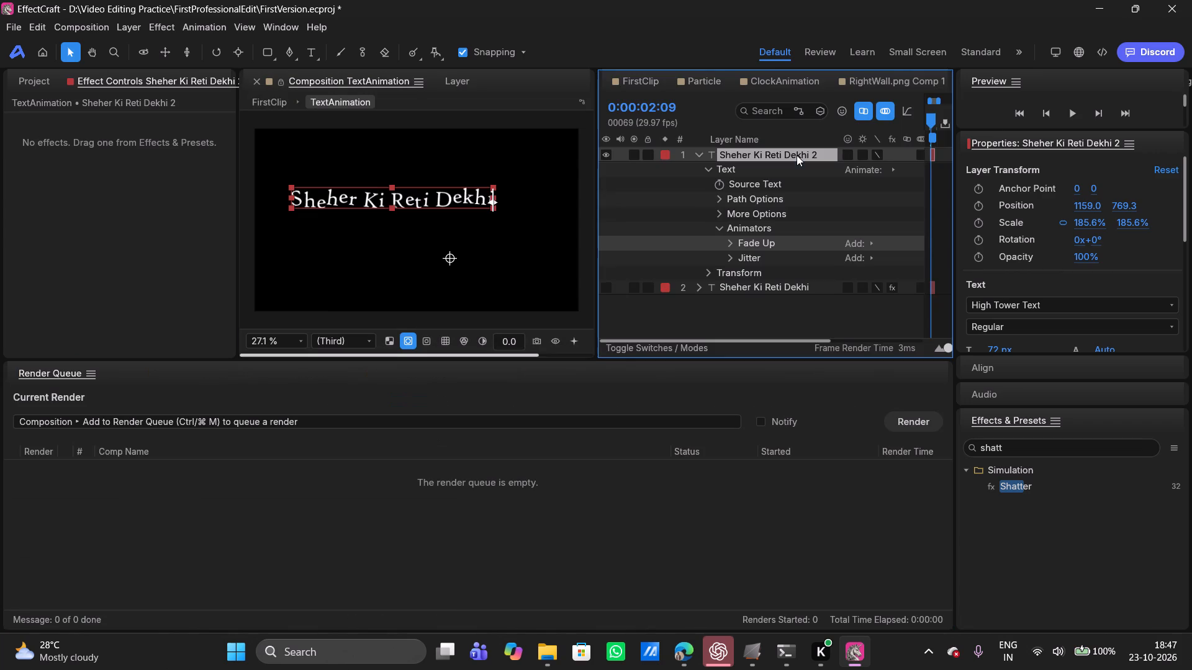
scroll(795, 244, "left", 4)
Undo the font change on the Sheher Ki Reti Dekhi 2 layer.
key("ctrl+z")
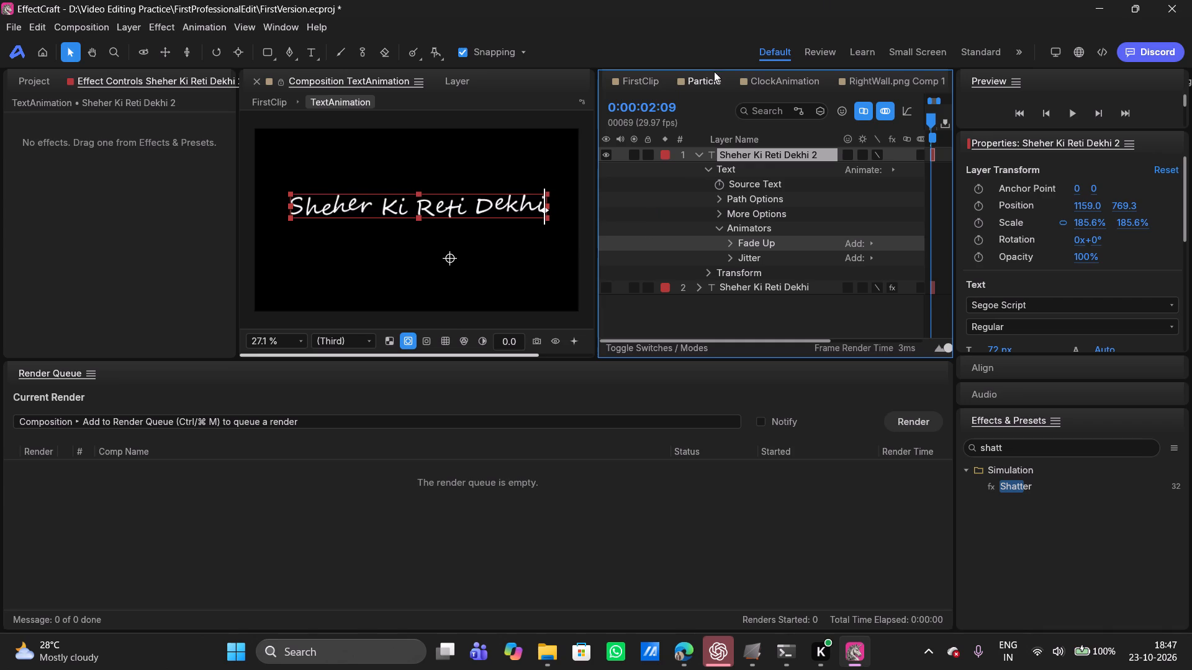
Dock the composition timelines back with the Render Queue below the viewer and open the TextAnimation timeline.
left_click(733, 77)
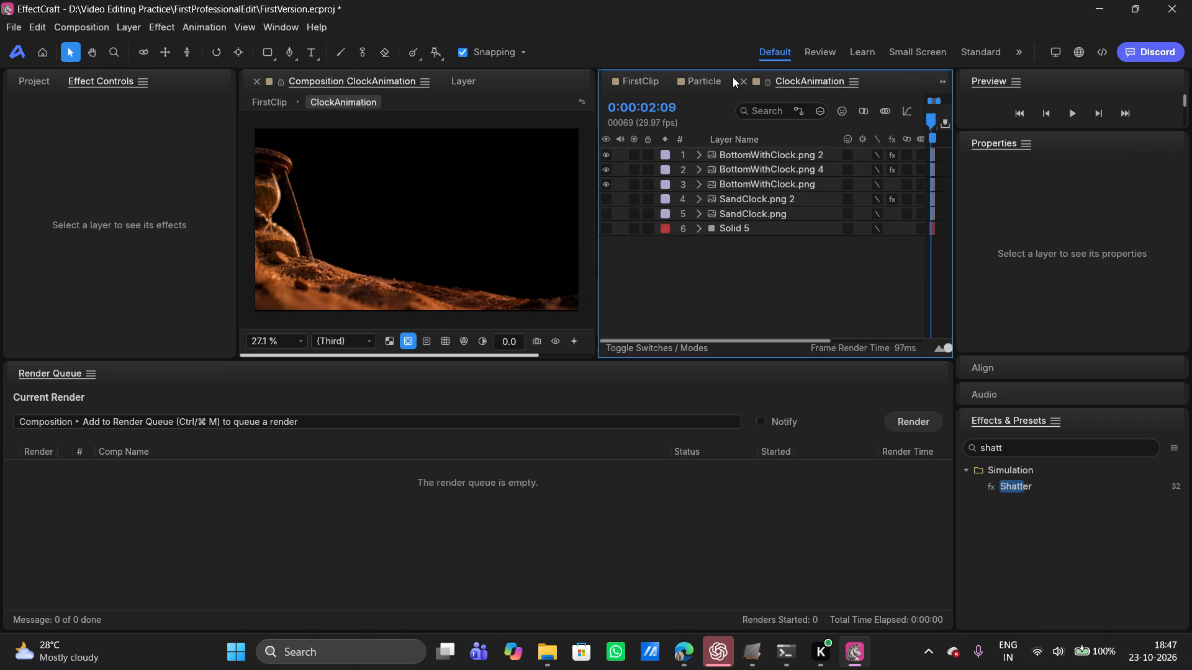
left_click_drag(895, 73, 580, 394)
left_click_drag(580, 394, 538, 452)
left_click(900, 94)
left_click_drag(812, 80, 451, 435)
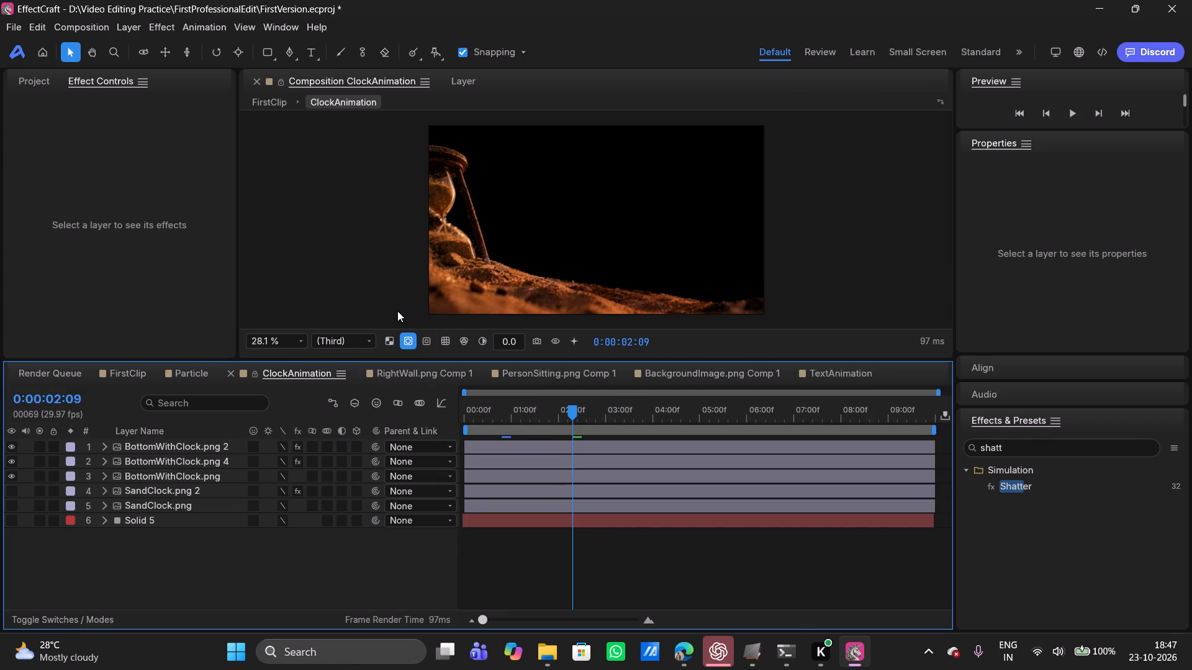
left_click(823, 377)
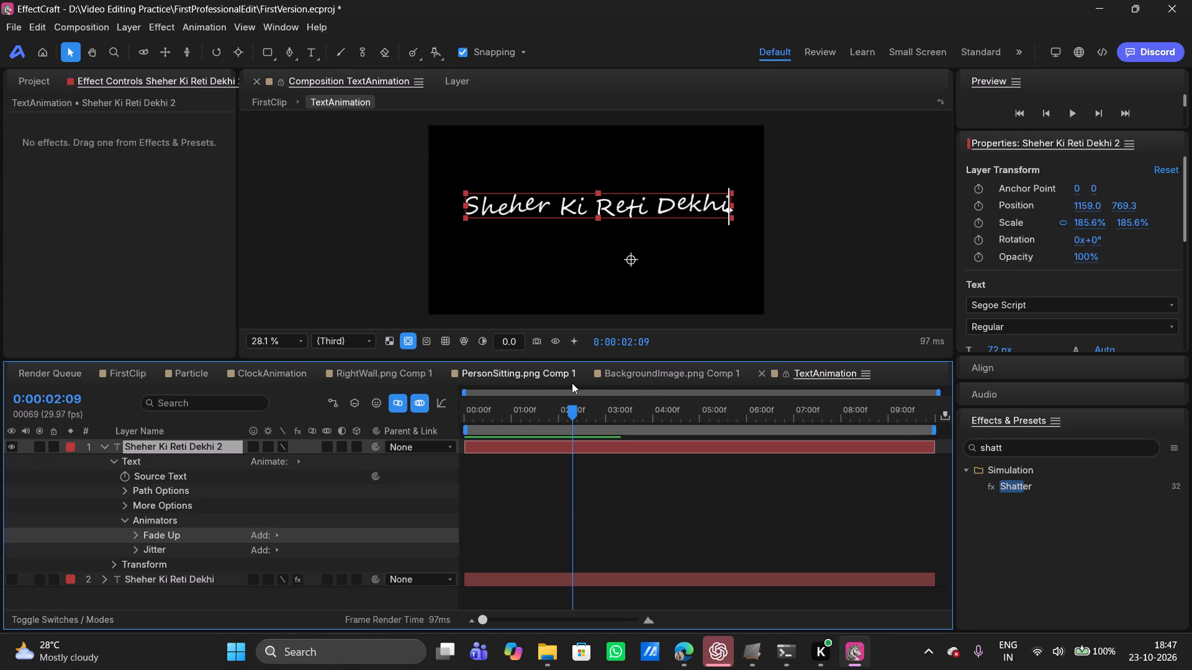
Set the fill colour of the Sheher Ki Reti Dekhi 2 text to golden yellow FFC700.
scroll(129, 503, "down", 1)
left_click(138, 458)
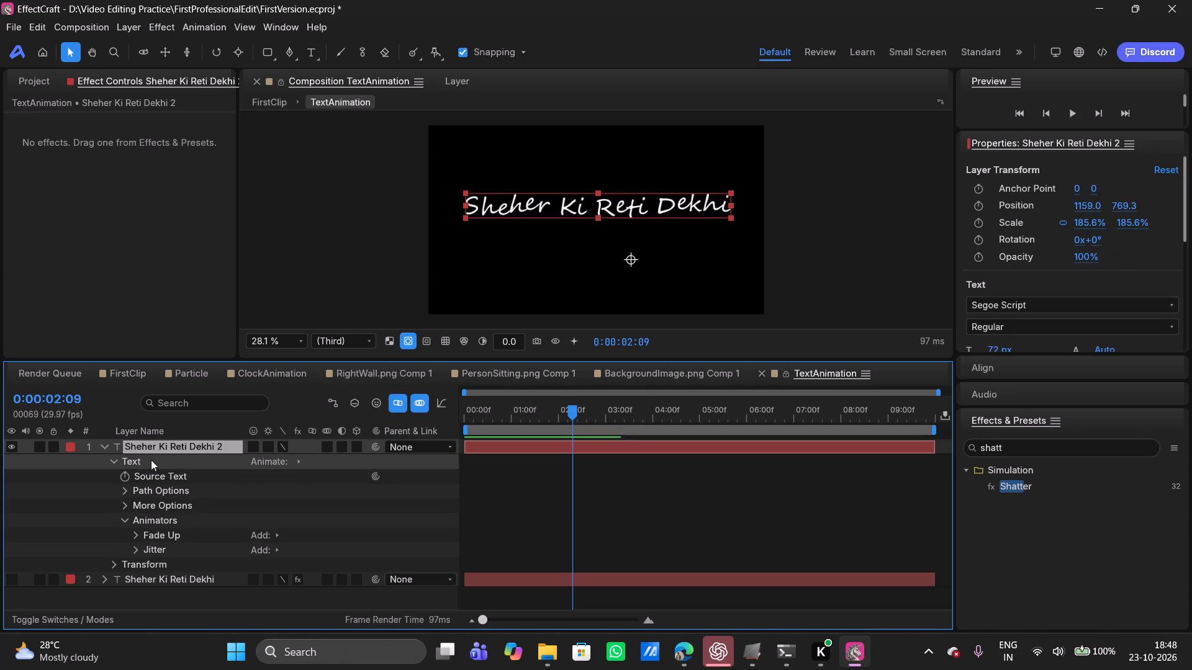
scroll(1075, 316, "down", 1)
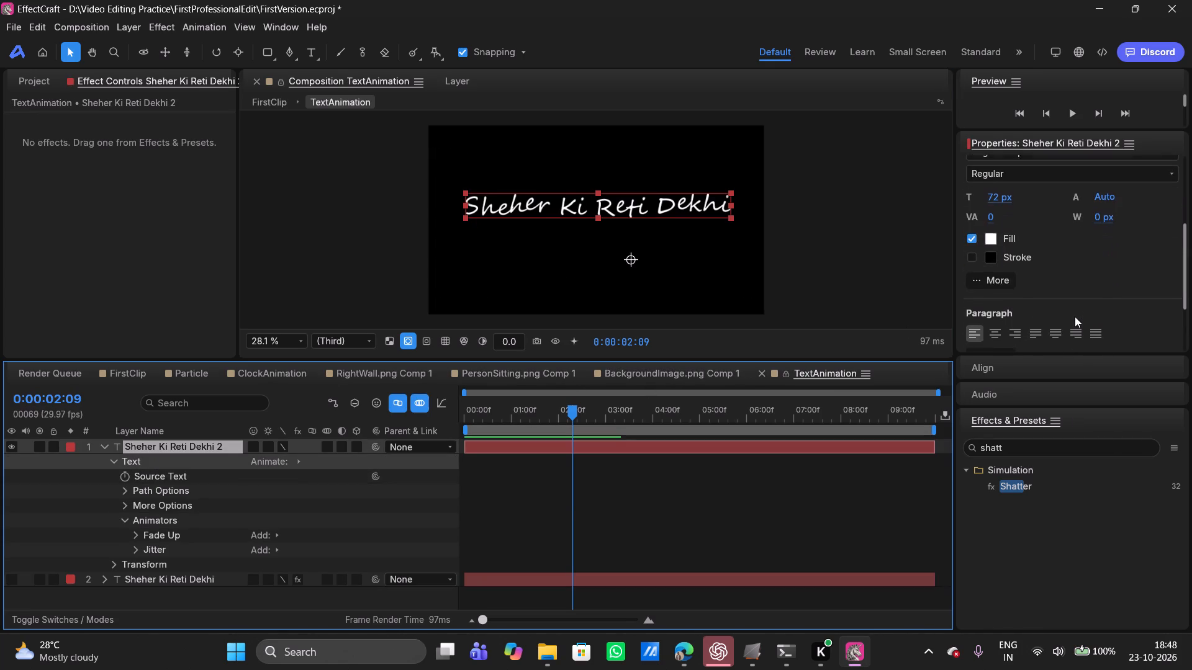
left_click(989, 226)
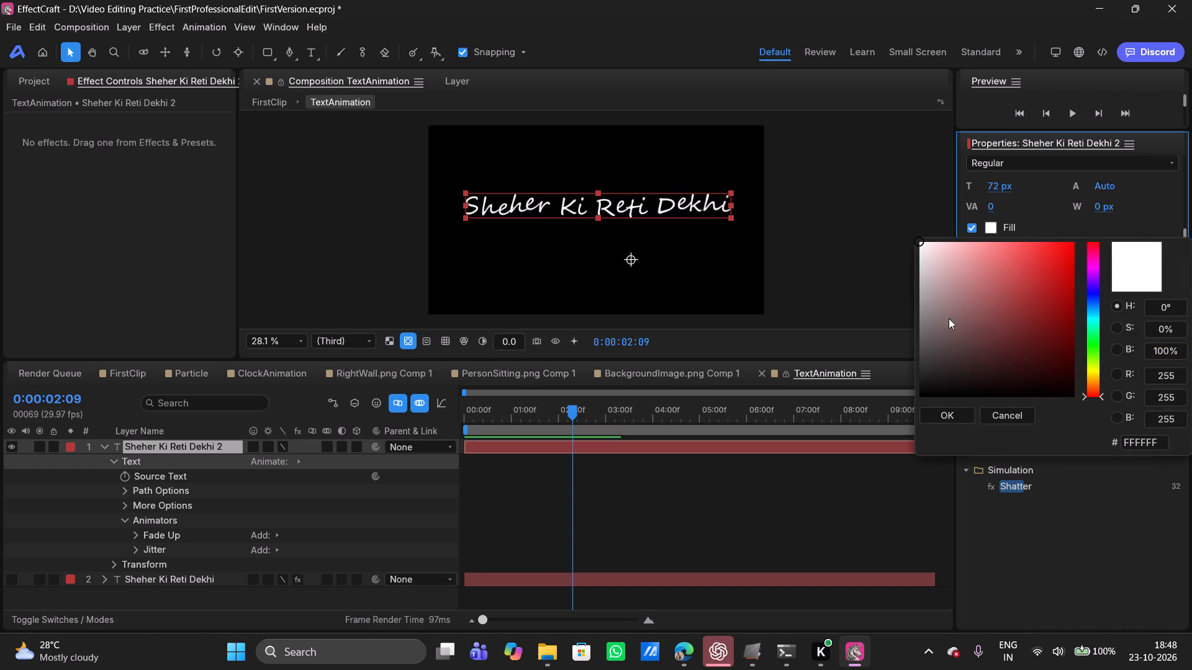
left_click(1094, 369)
left_click_drag(1094, 369, 1095, 377)
left_click_drag(1034, 282, 1068, 273)
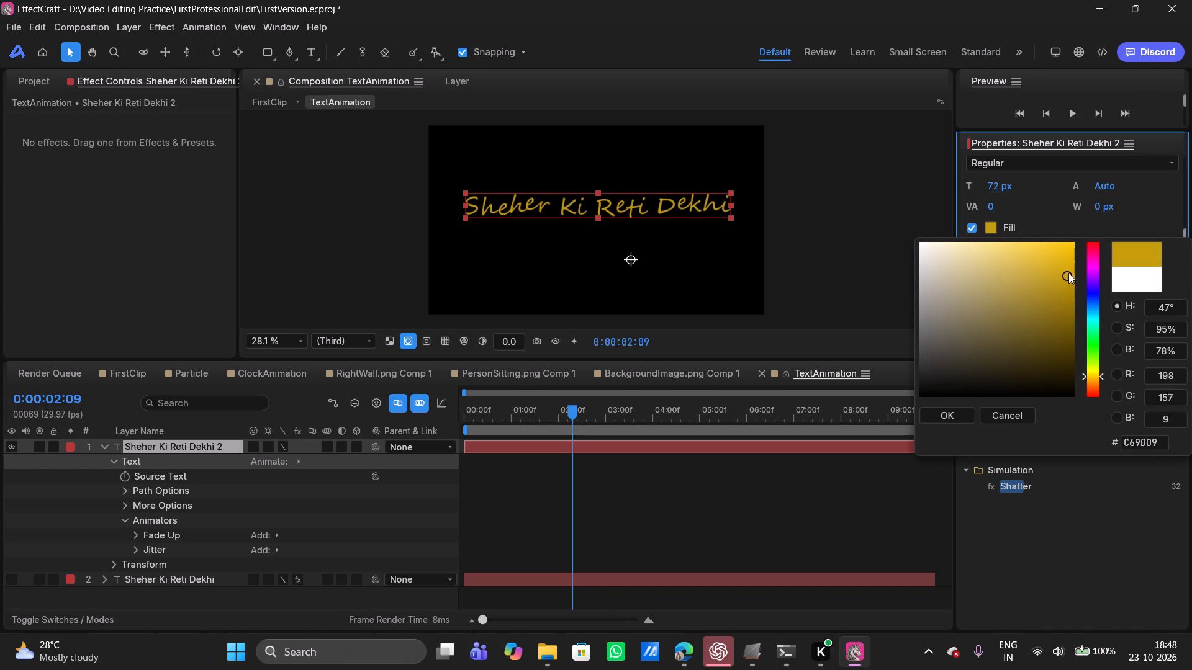
left_click_drag(1068, 273, 1102, 248)
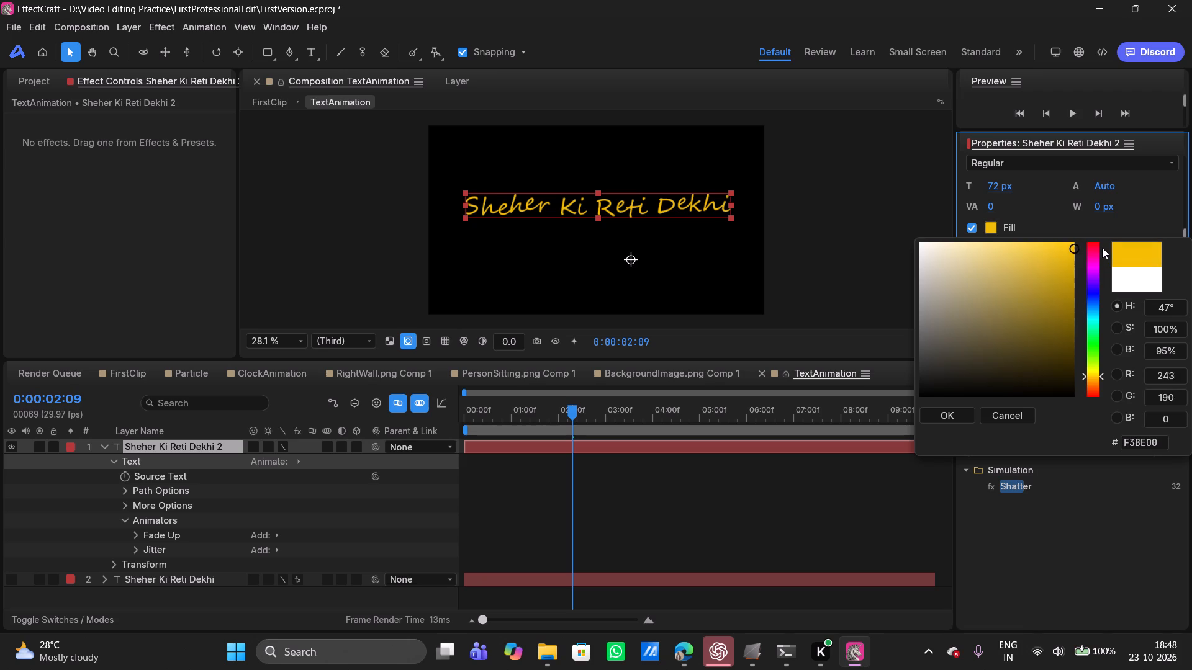
left_click_drag(1102, 248, 1113, 241)
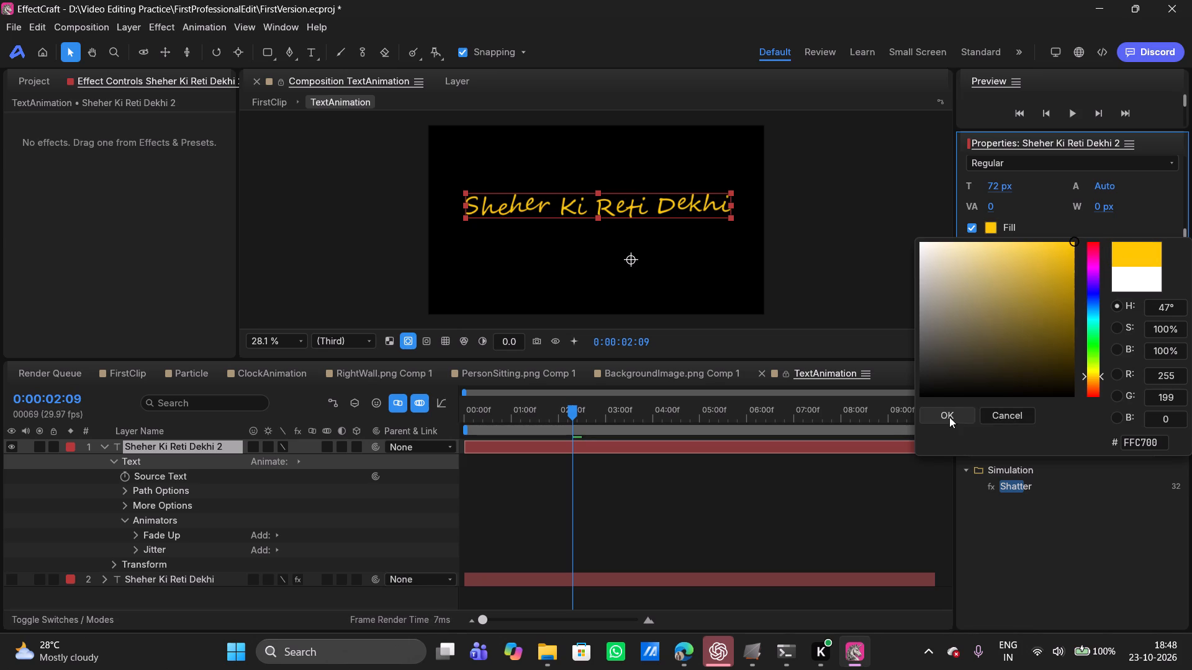
left_click(949, 418)
Set the font of the Sheher Ki Reti Dekhi 2 layer to High Tower Text.
scroll(1087, 185, "up", 1)
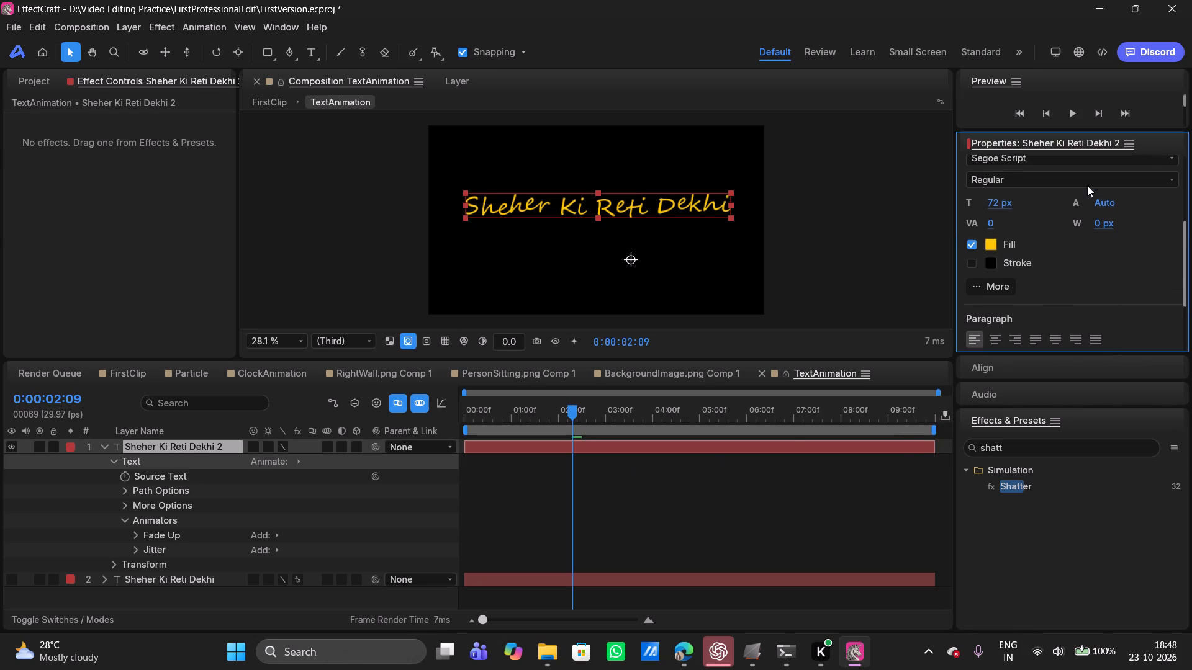
scroll(1087, 185, "up", 1)
left_click(991, 308)
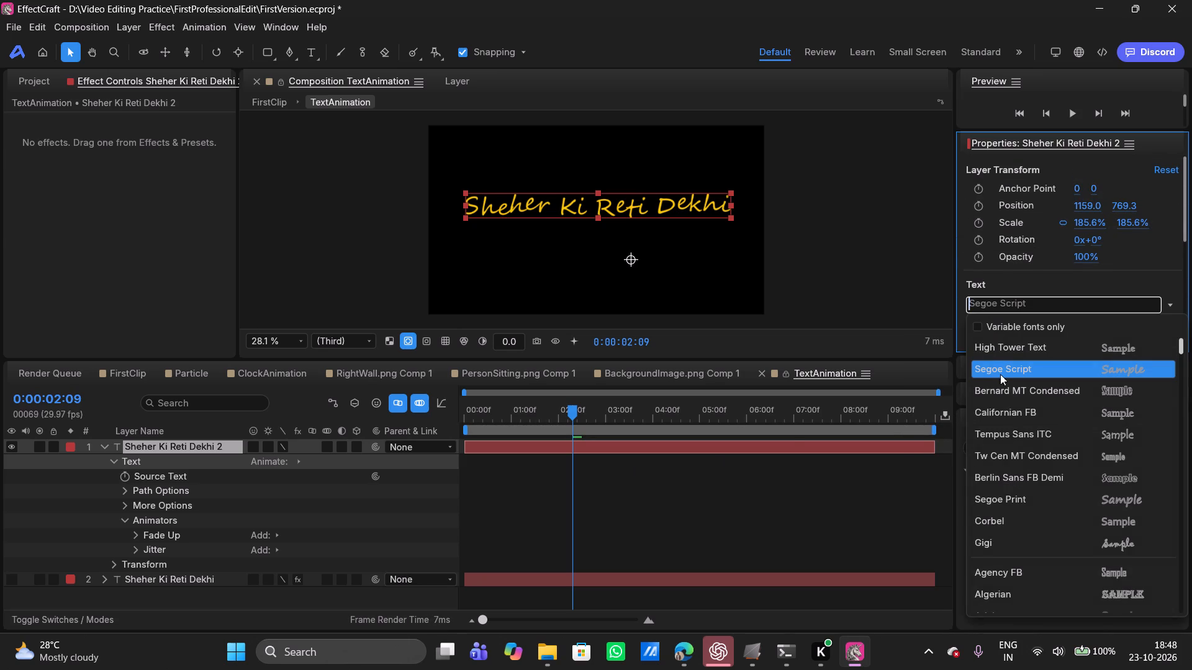
left_click(1024, 344)
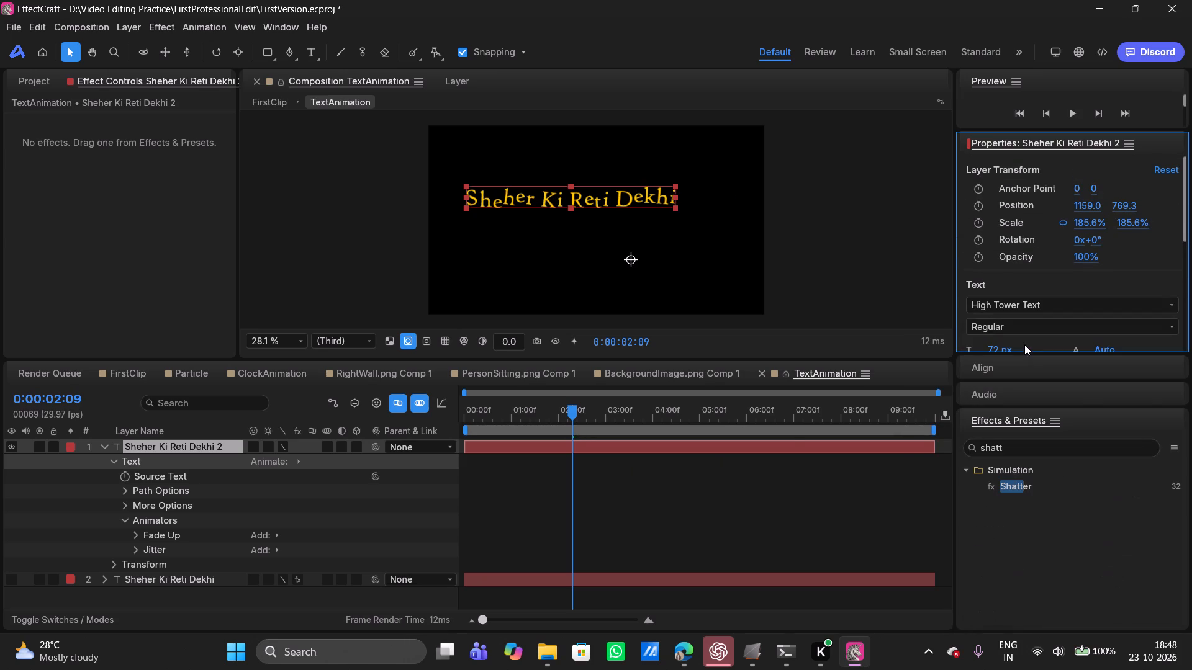
At 0:00:00:00, set the Sheher Ki Reti Dekhi 2 layer's X position to 1295.0.
left_click_drag(569, 406, 444, 419)
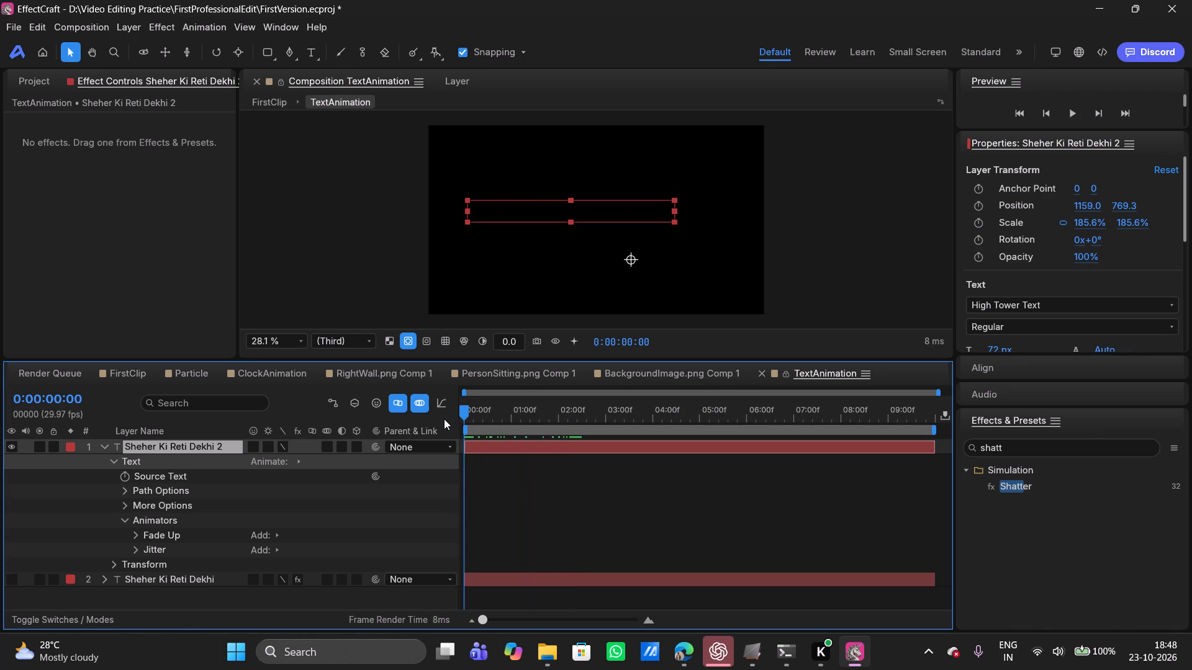
left_click_drag(444, 419, 445, 419)
left_click_drag(1093, 207, 13, 194)
Play the title animation from the start and stop at 0:00:02:17.
left_click(177, 529)
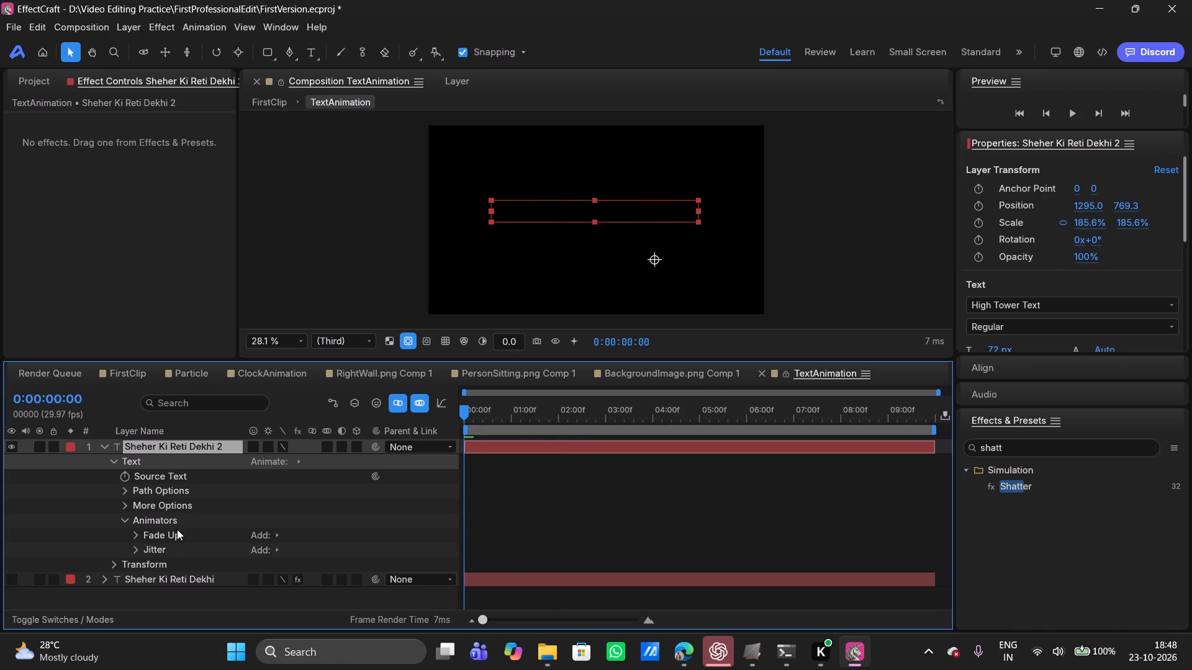
key("space")
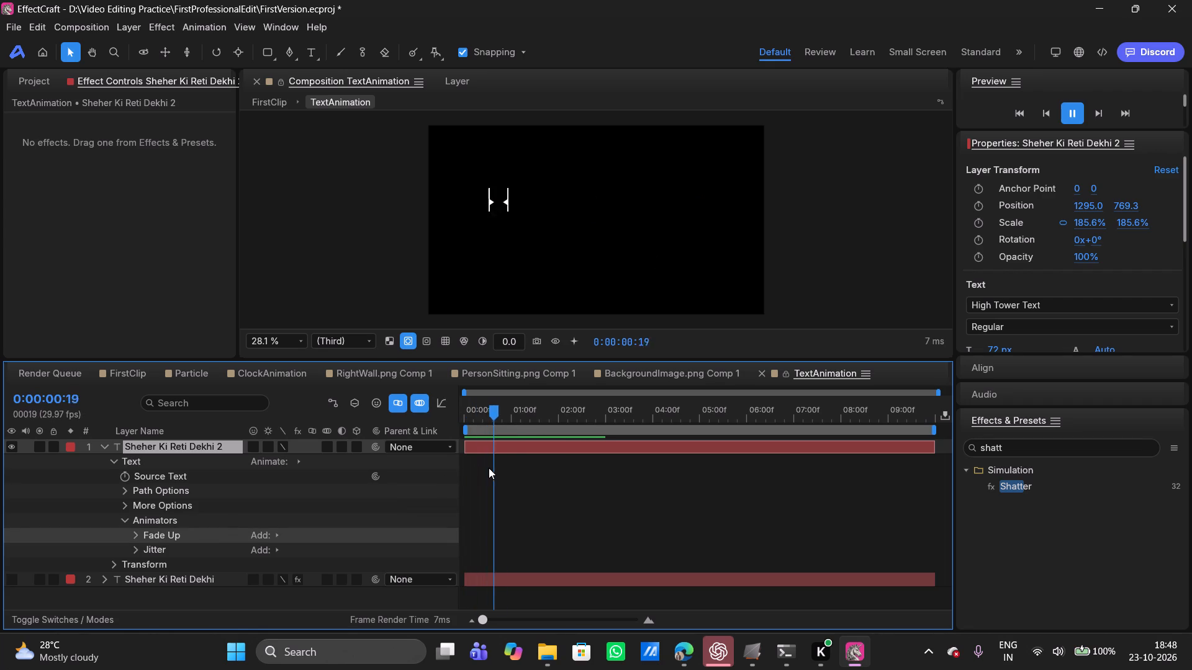
key("space")
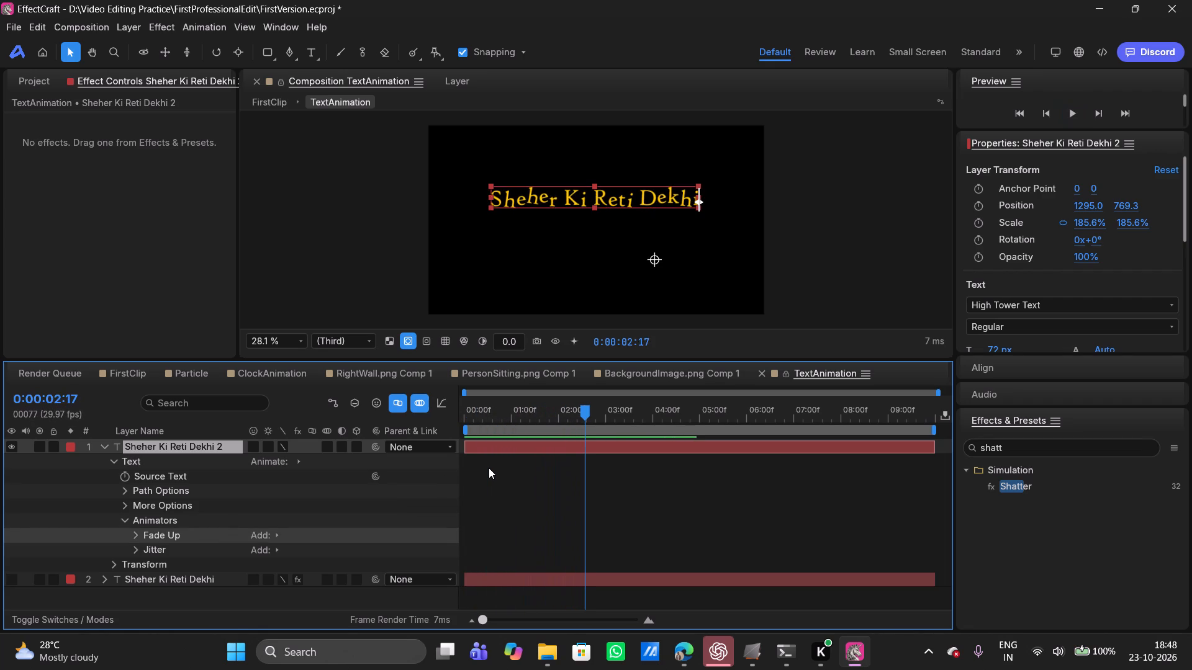
At 0:00:01:20, set the End value of the Jitter animator's Range Selector 1 to 100.4%.
left_click(135, 548)
left_click(169, 519)
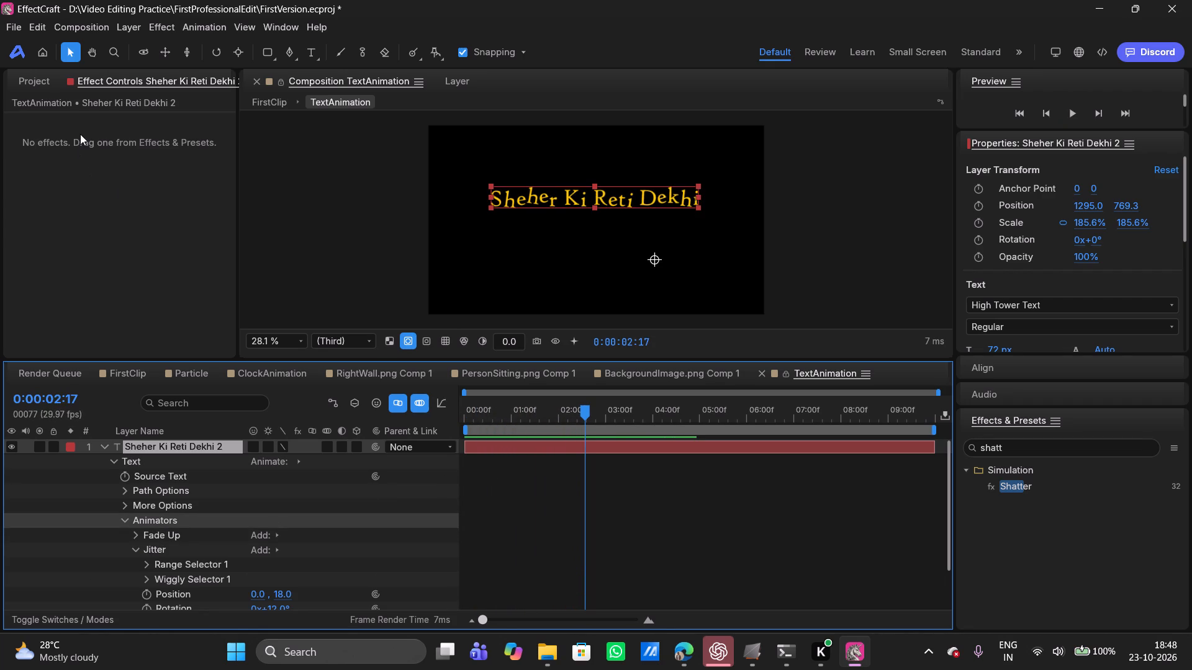
left_click(160, 461)
left_click(166, 445)
left_click(163, 521)
scroll(163, 521, "down", 1)
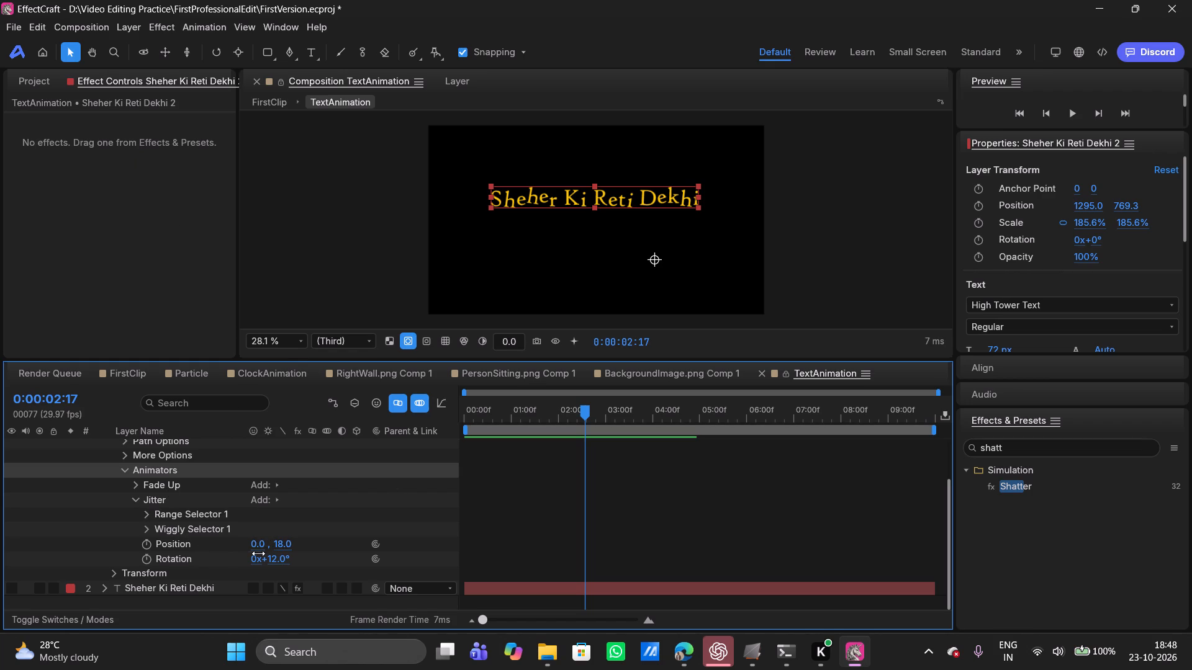
left_click_drag(584, 411, 570, 413)
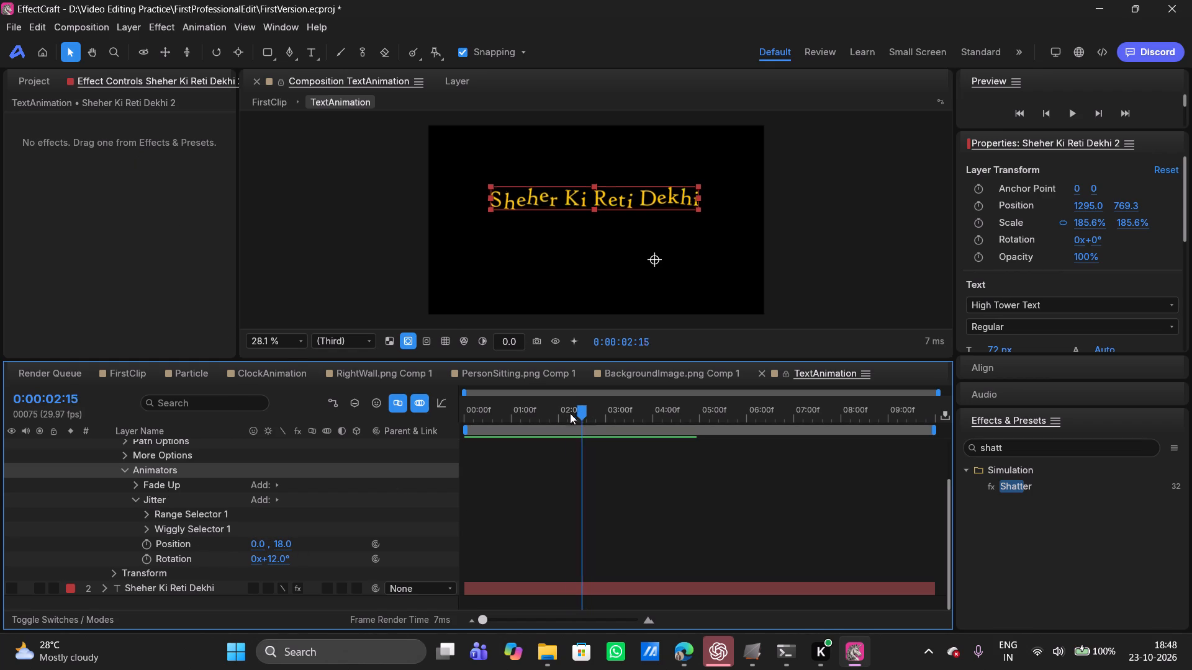
left_click_drag(570, 413, 539, 418)
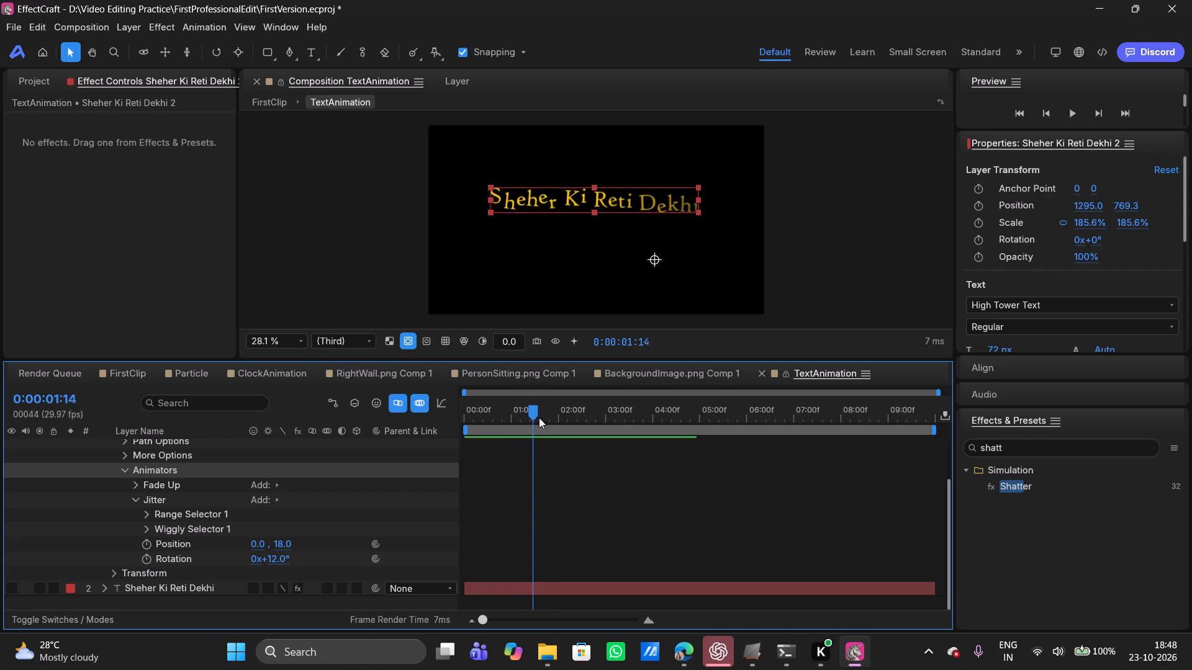
left_click_drag(539, 418, 543, 418)
left_click(147, 516)
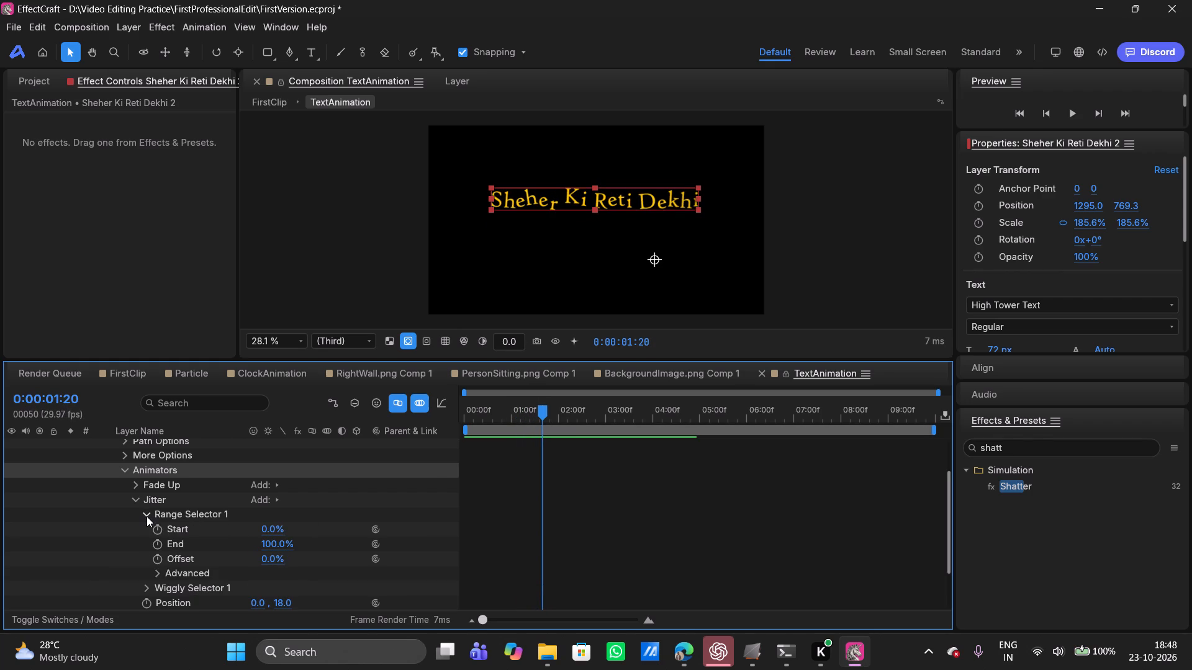
left_click(282, 543)
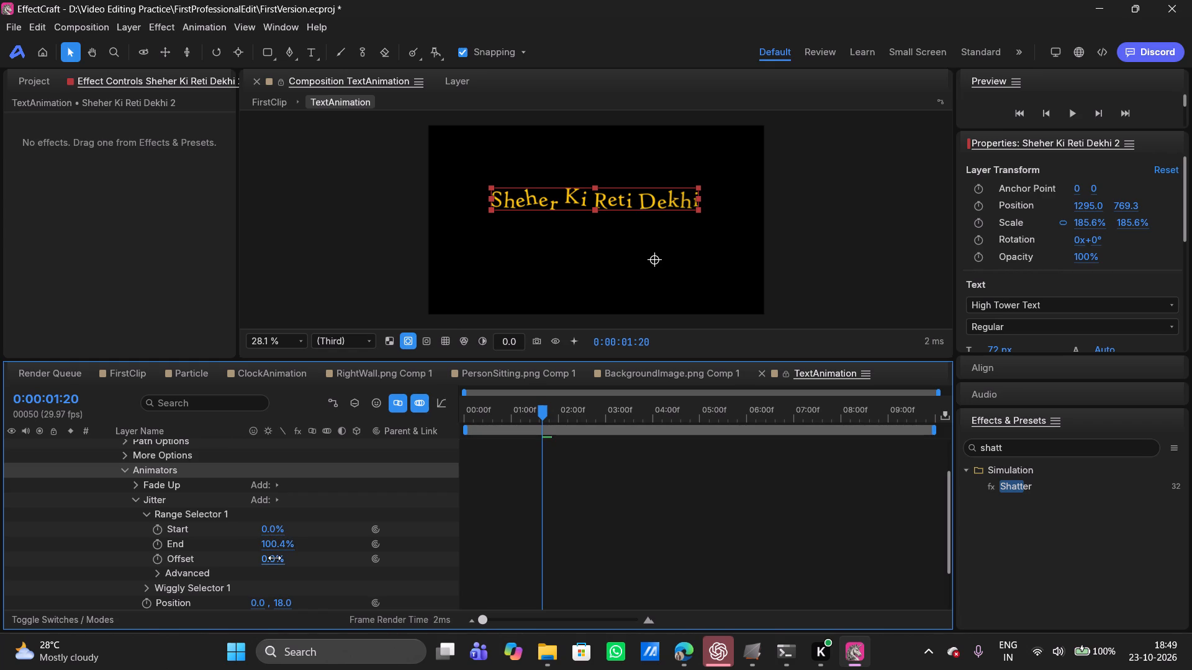
Set the Max Amount of the Jitter animator's Wiggly Selector 1 to 7.2.
scroll(199, 565, "down", 1)
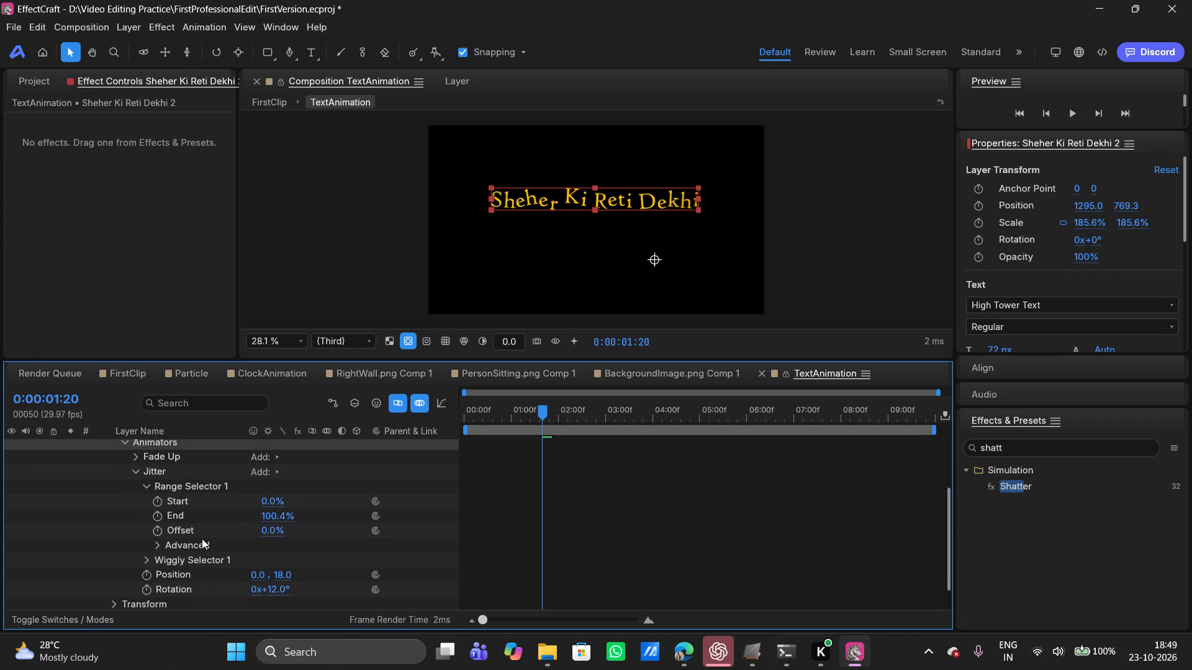
scroll(202, 538, "down", 1)
left_click(146, 529)
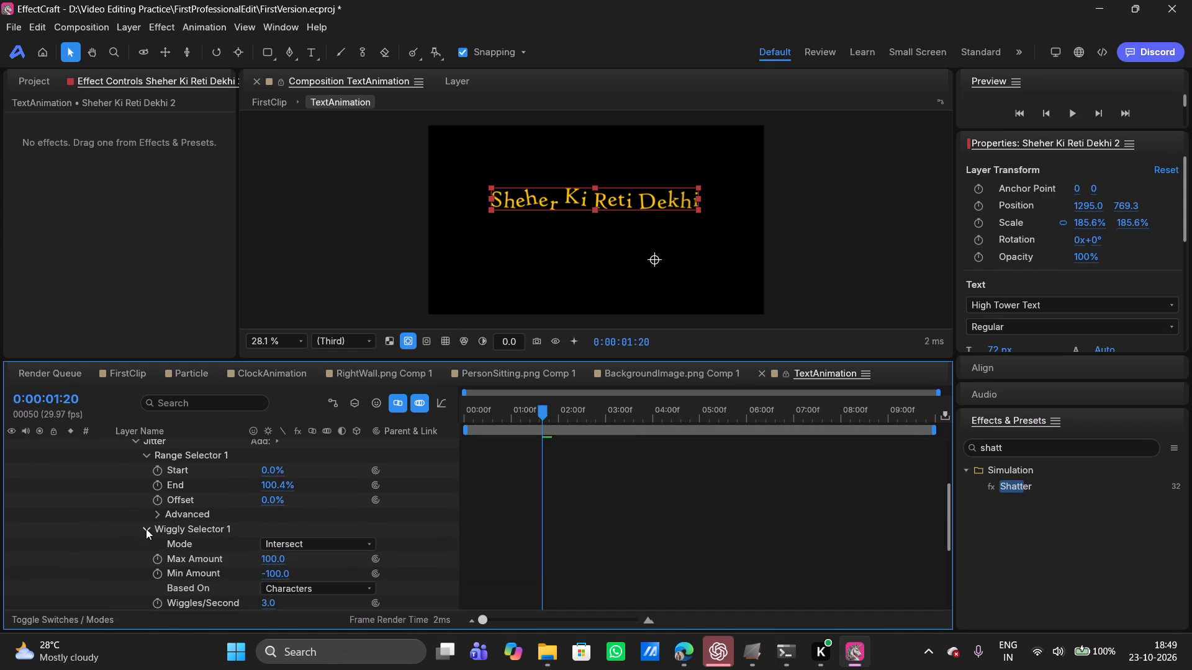
scroll(187, 551, "down", 1)
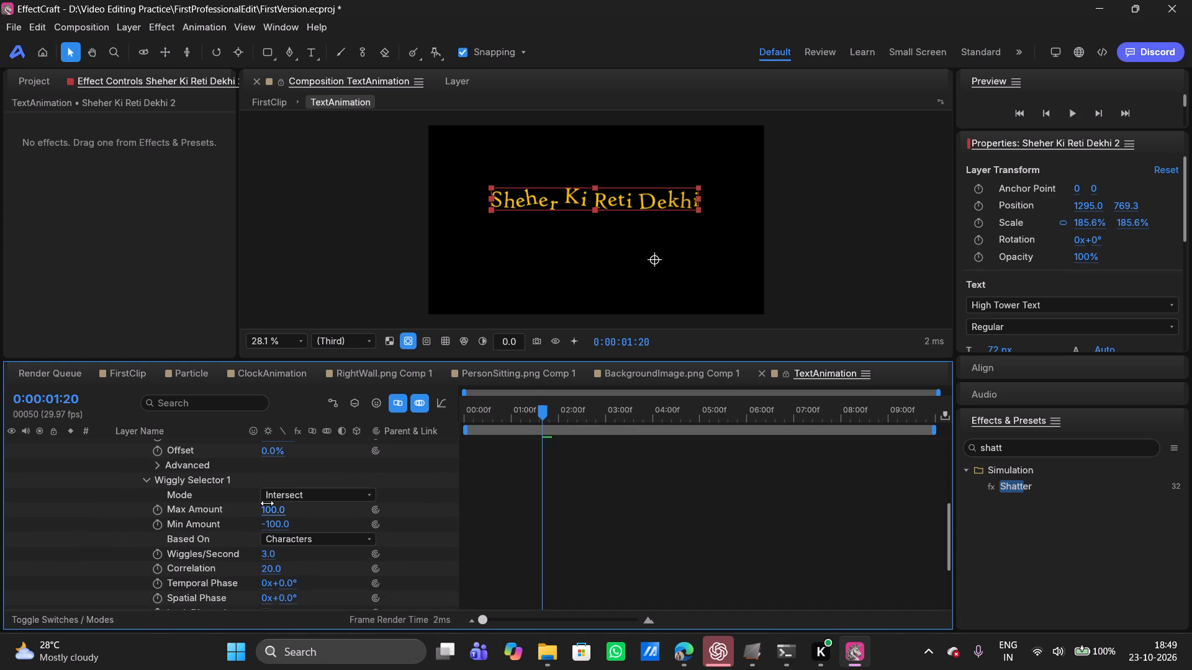
left_click_drag(276, 510, 186, 505)
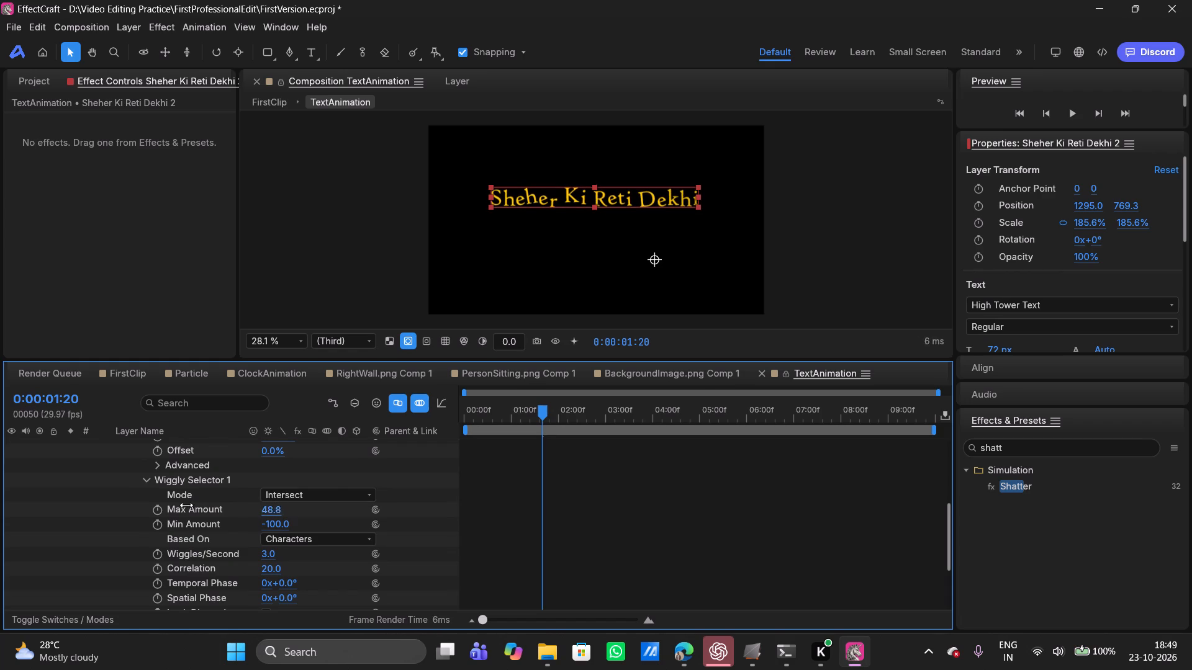
left_click_drag(186, 505, 129, 502)
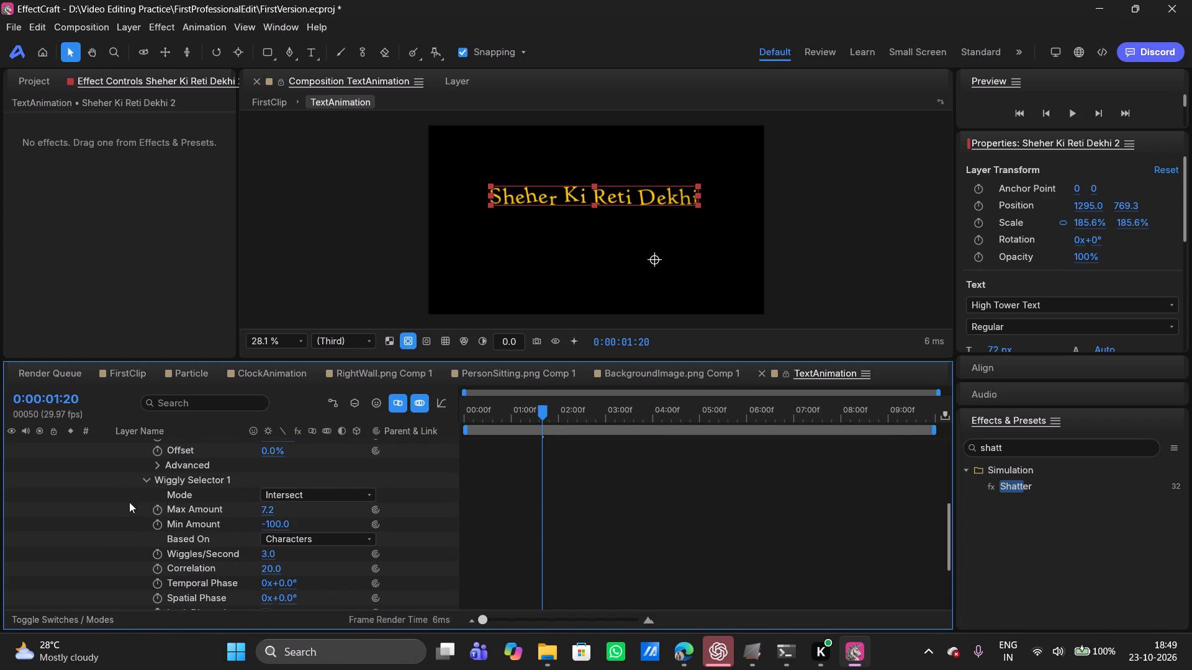
Scrub the title animation from 0:00:00:12 to 0:00:02:17 to check the reduced jitter.
left_click_drag(544, 409, 487, 409)
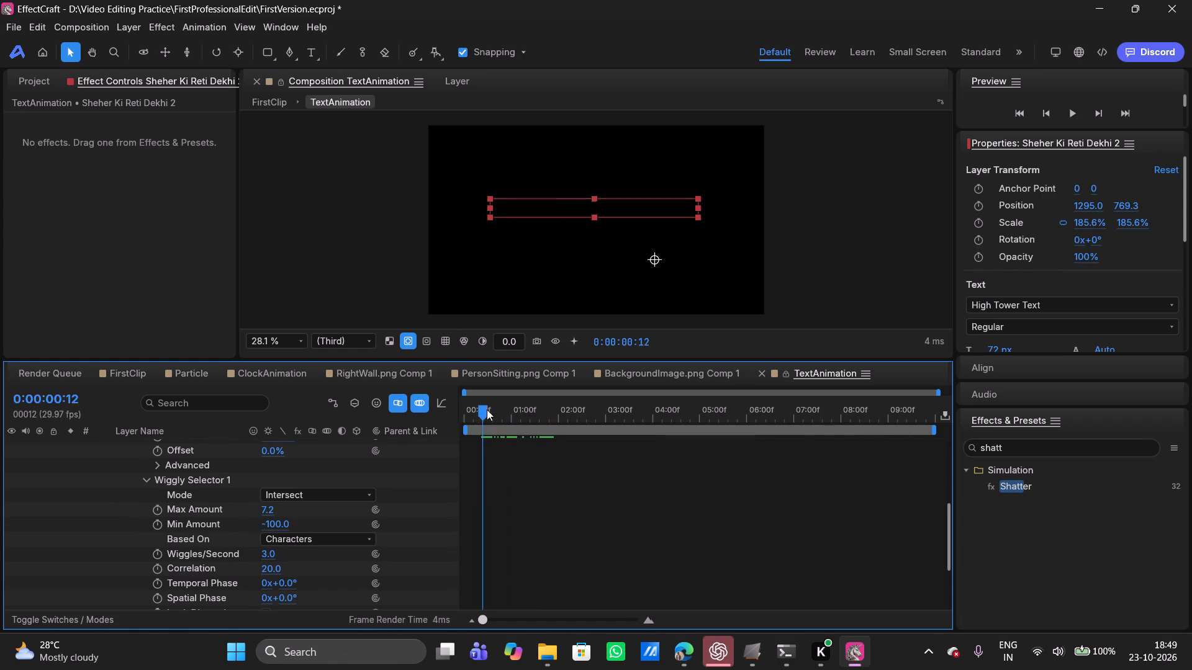
left_click_drag(487, 409, 589, 404)
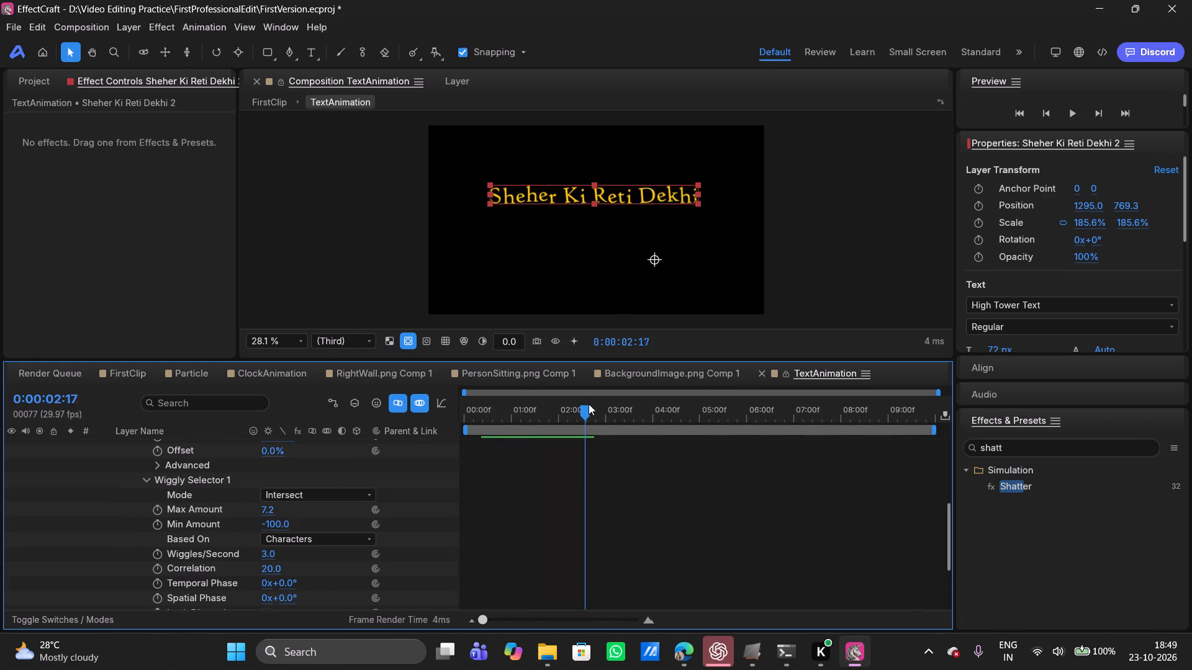
Set the vertical Position value of the title's Jitter animator to -1.2.
left_click_drag(589, 404, 593, 404)
scroll(269, 498, "down", 1)
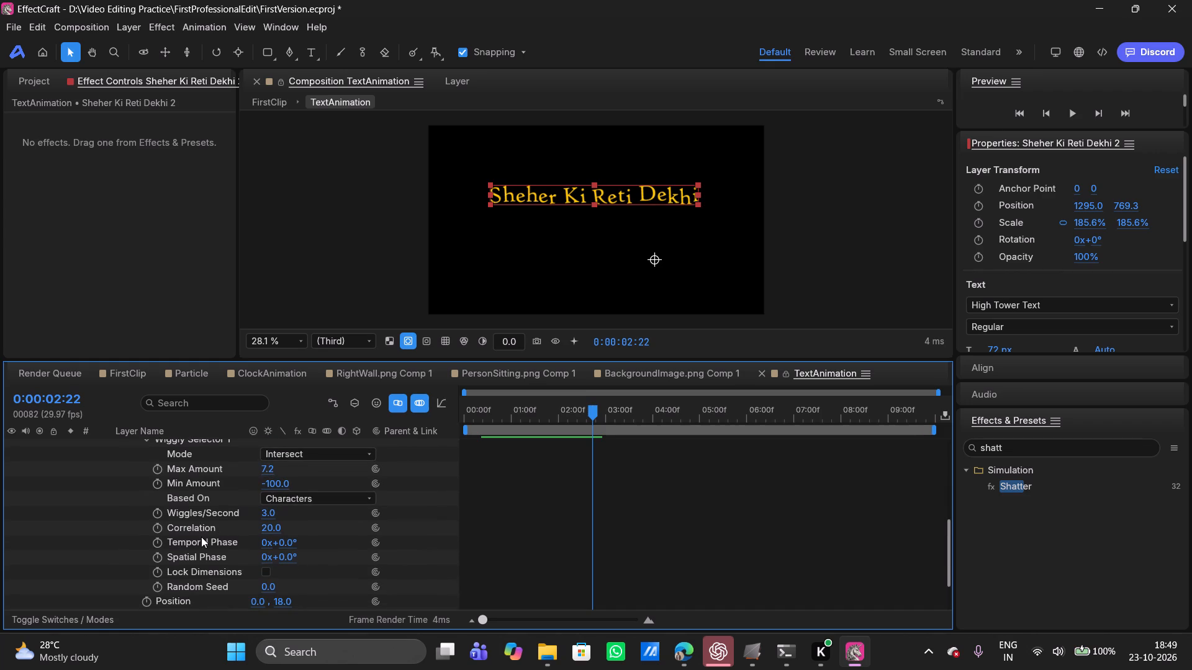
scroll(201, 537, "down", 1)
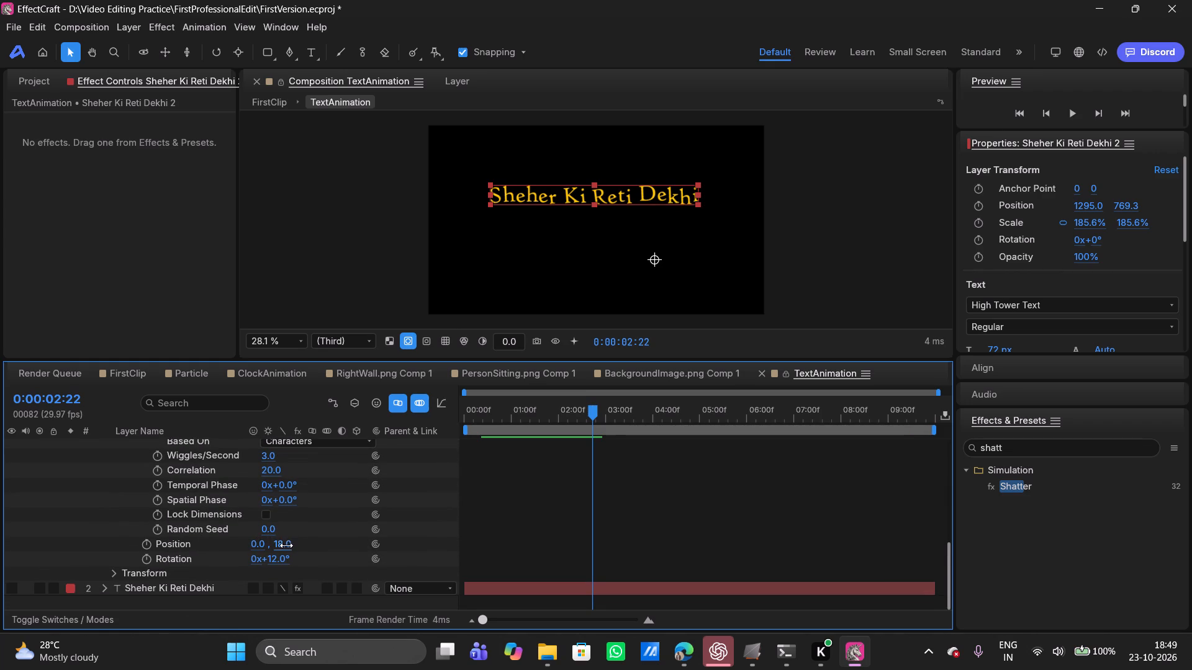
left_click_drag(287, 545, 285, 543)
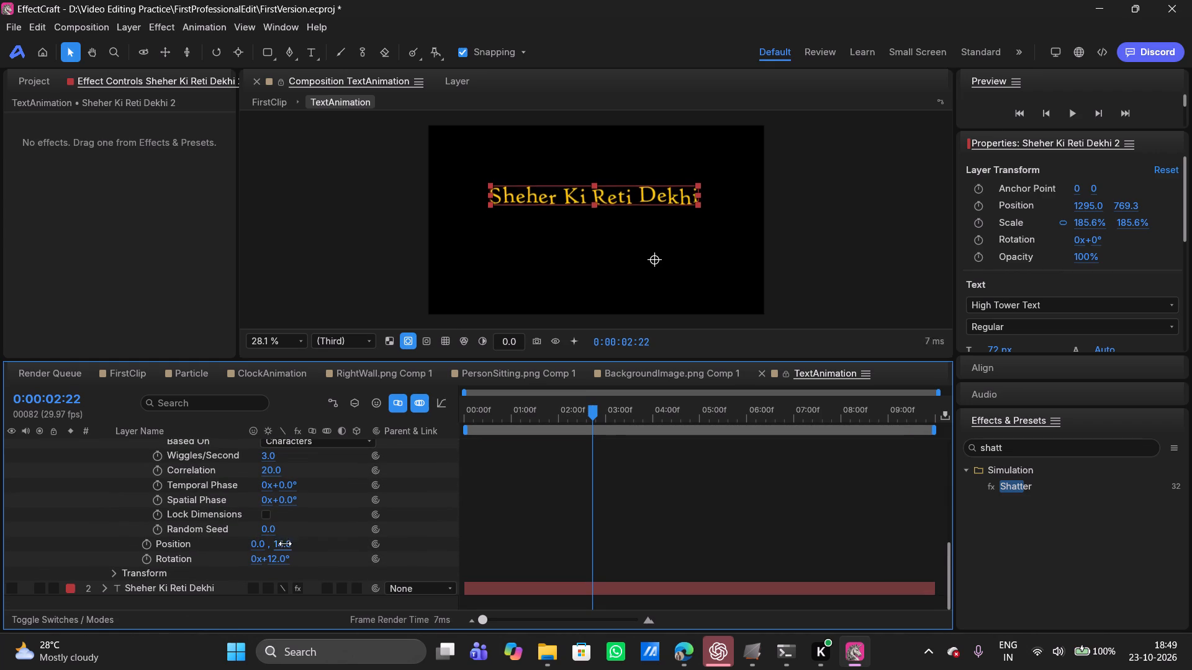
left_click_drag(285, 543, 361, 527)
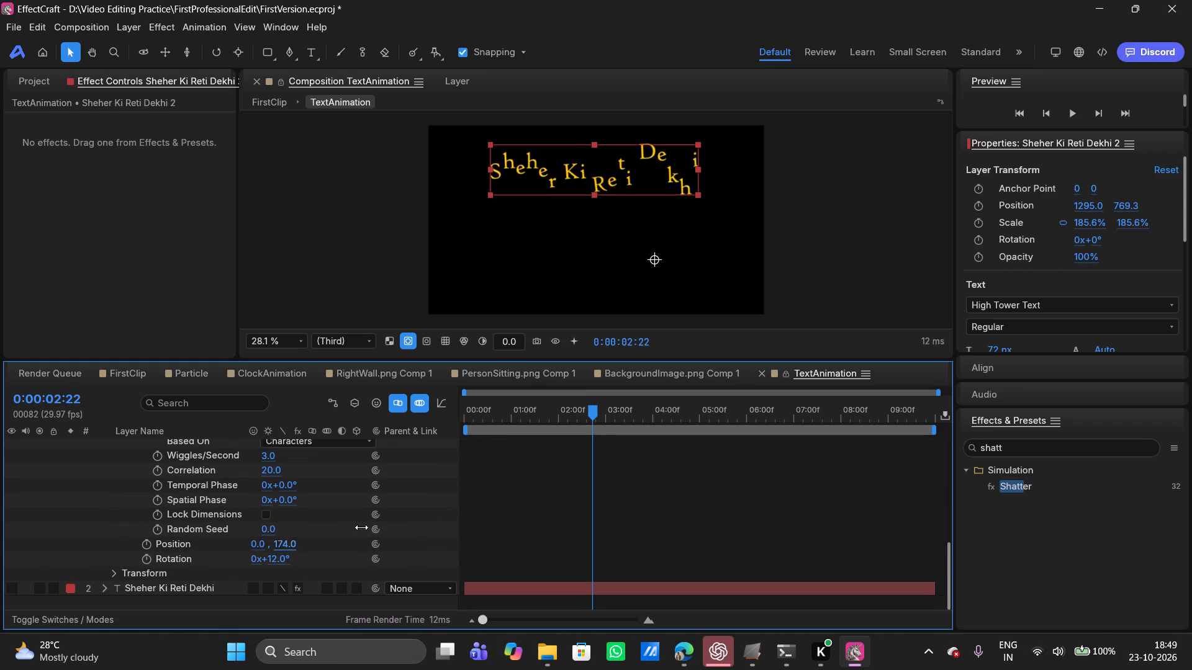
left_click_drag(361, 527, 262, 525)
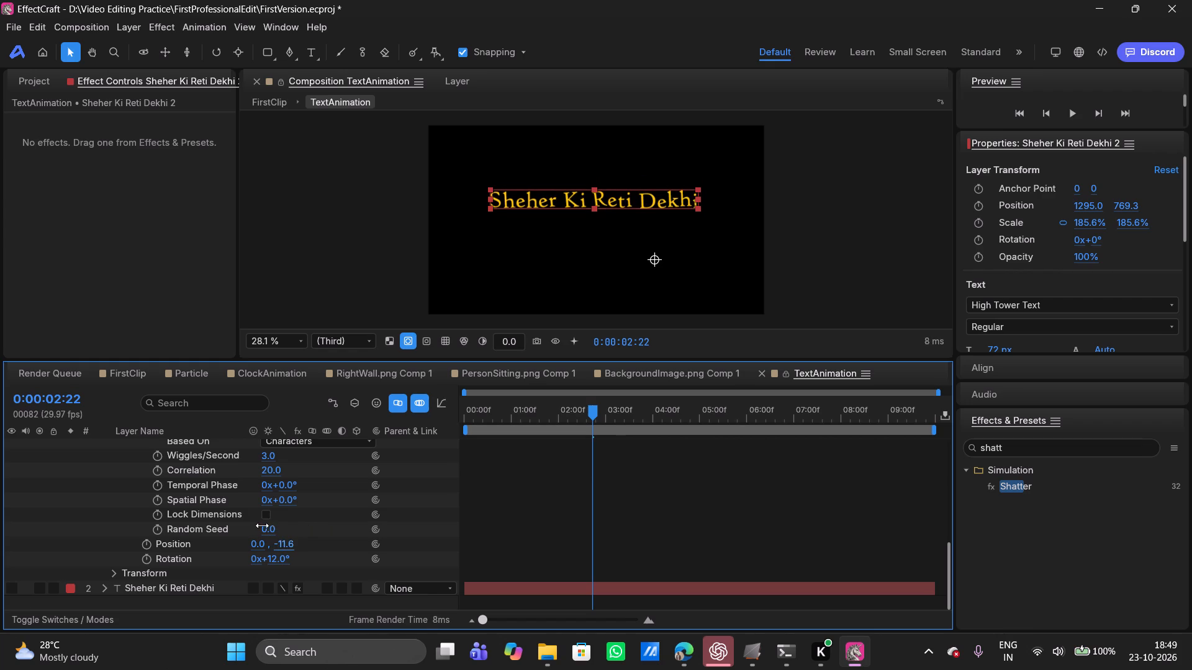
left_click_drag(262, 525, 269, 527)
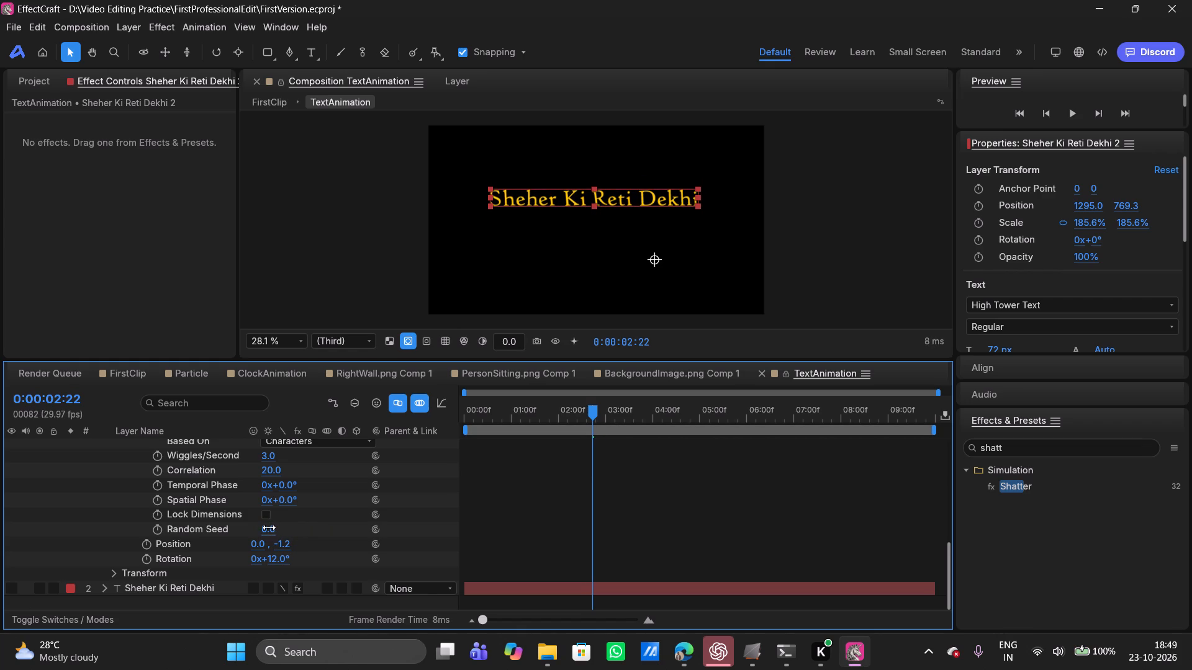
Set the Correlation of the Jitter animator's Wiggly Selector 1 to 19.6.
scroll(225, 562, "up", 1)
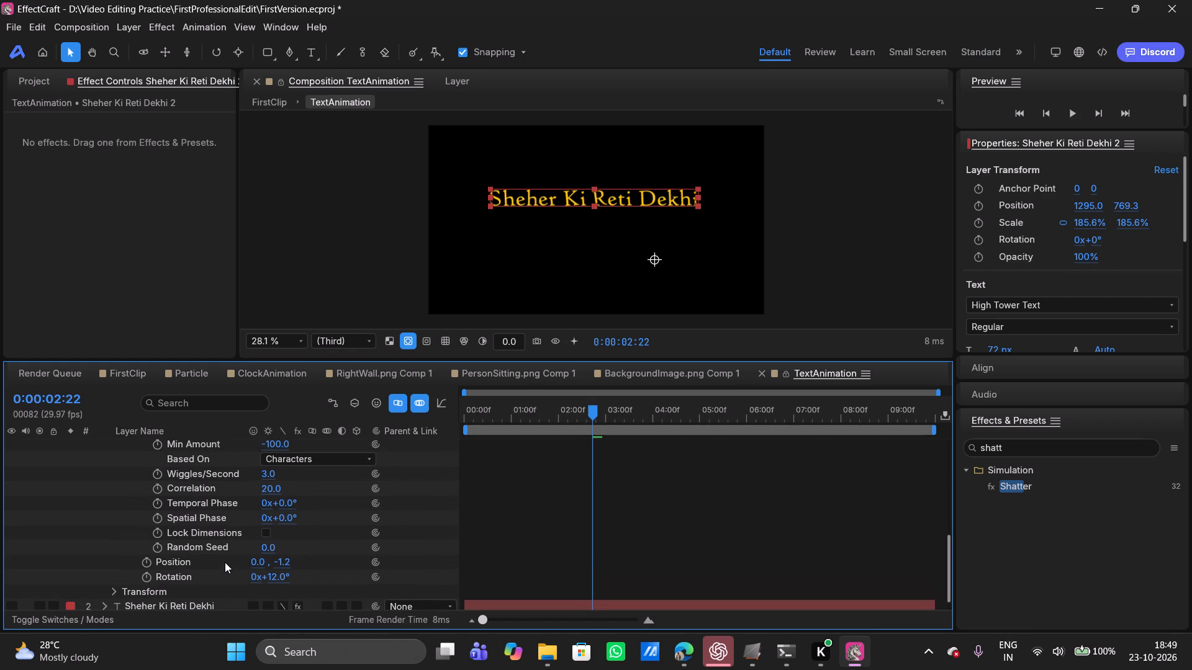
scroll(223, 541, "up", 2)
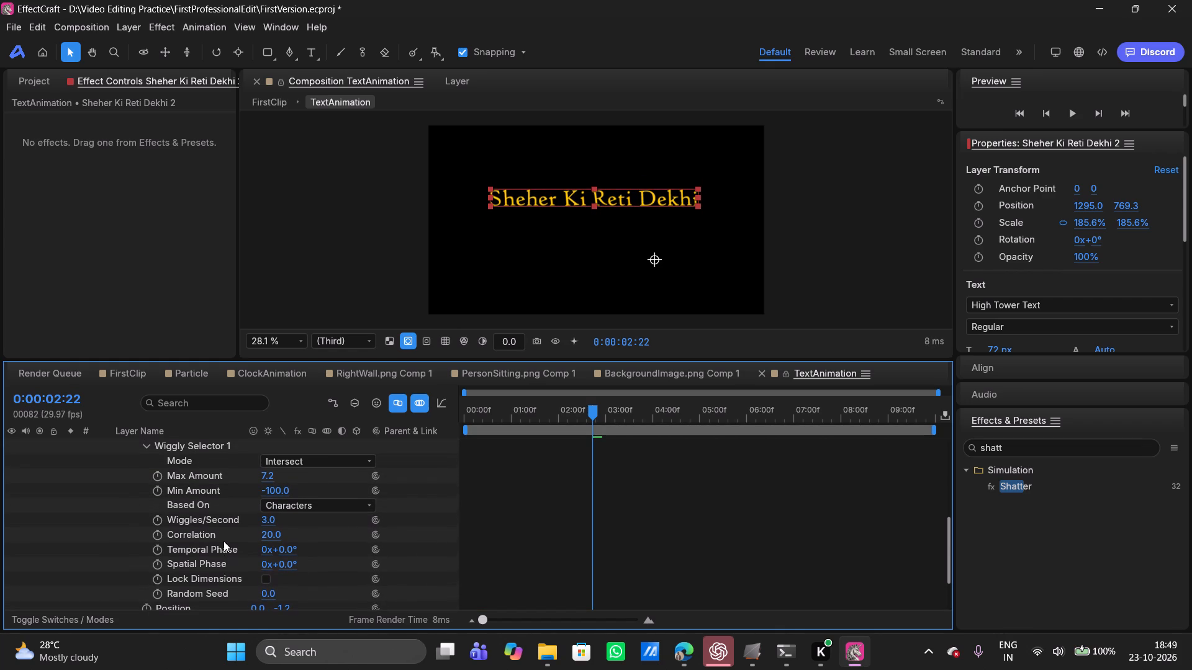
left_click_drag(269, 532, 215, 529)
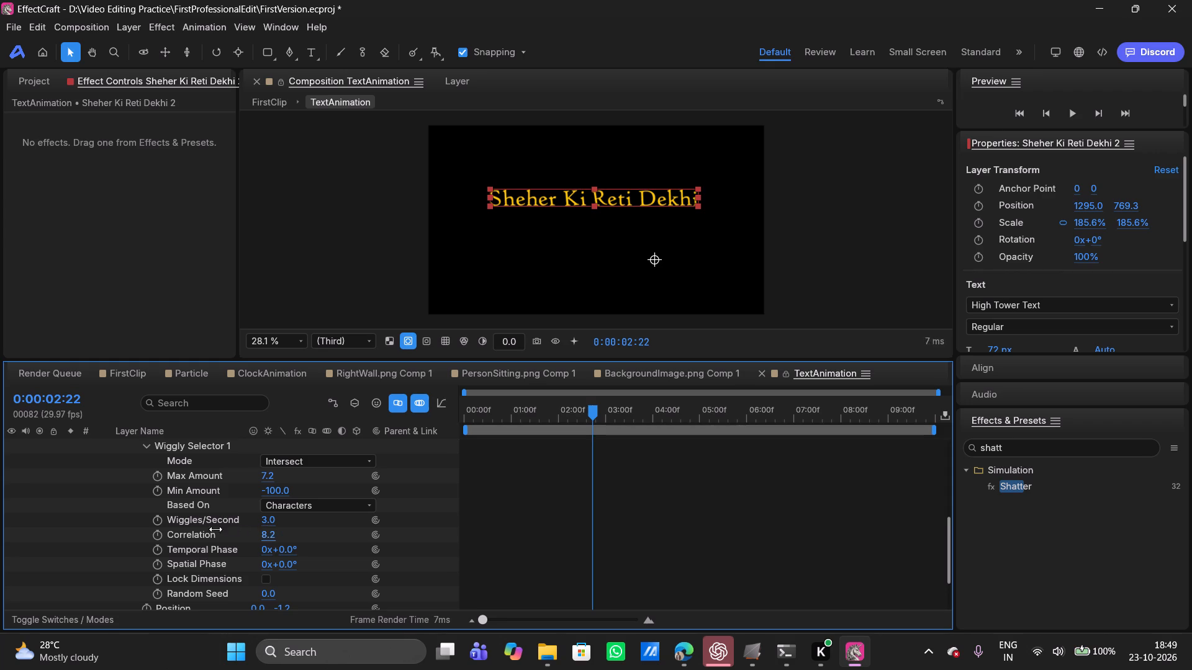
left_click_drag(215, 529, 242, 537)
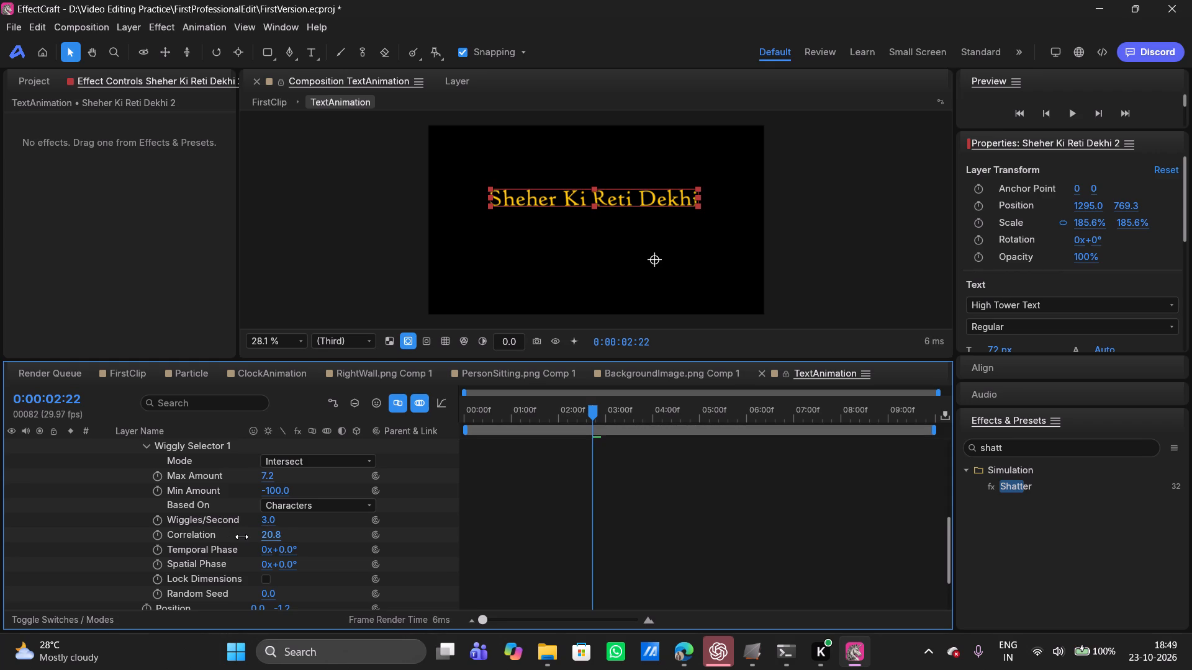
left_click_drag(242, 537, 238, 535)
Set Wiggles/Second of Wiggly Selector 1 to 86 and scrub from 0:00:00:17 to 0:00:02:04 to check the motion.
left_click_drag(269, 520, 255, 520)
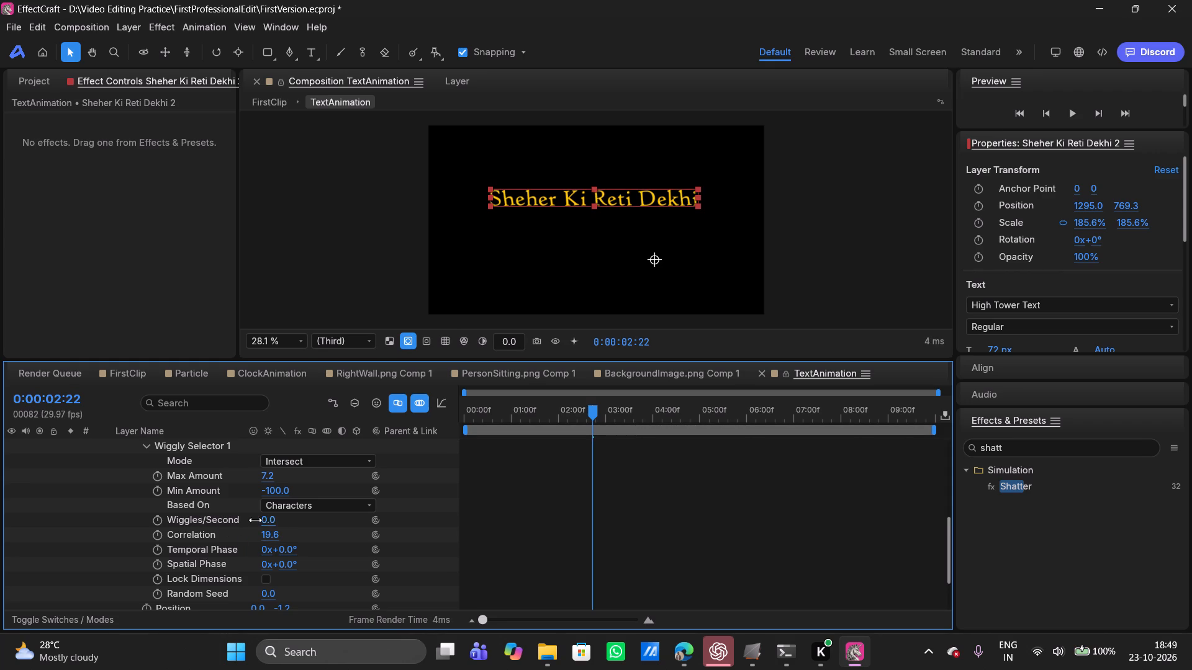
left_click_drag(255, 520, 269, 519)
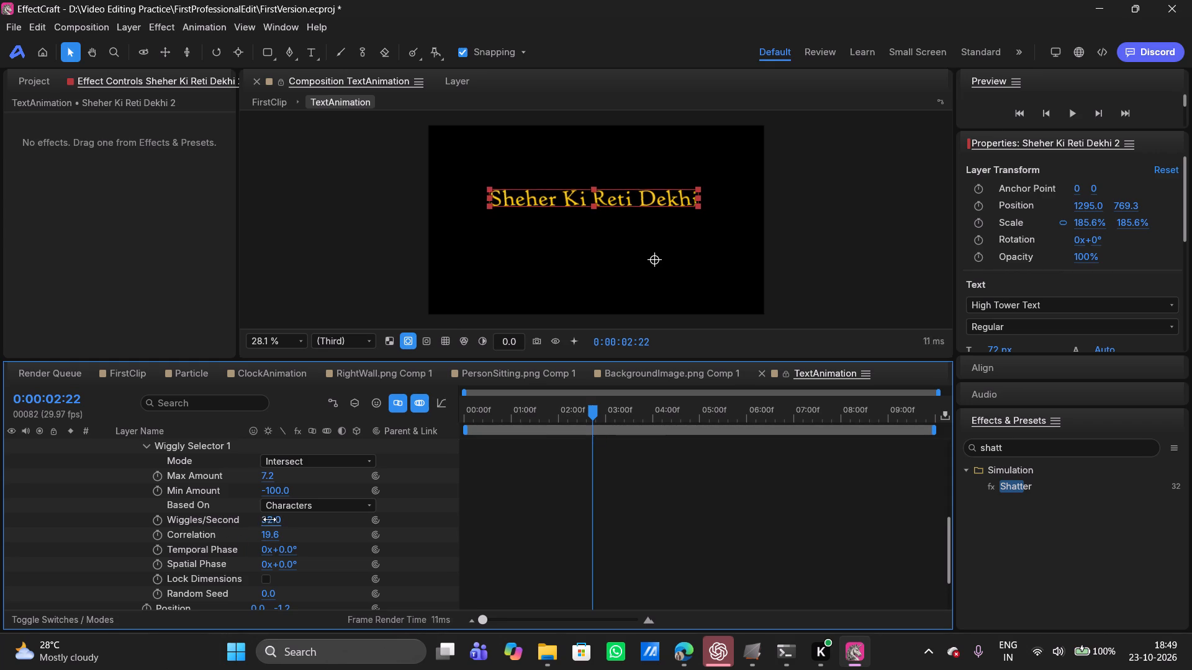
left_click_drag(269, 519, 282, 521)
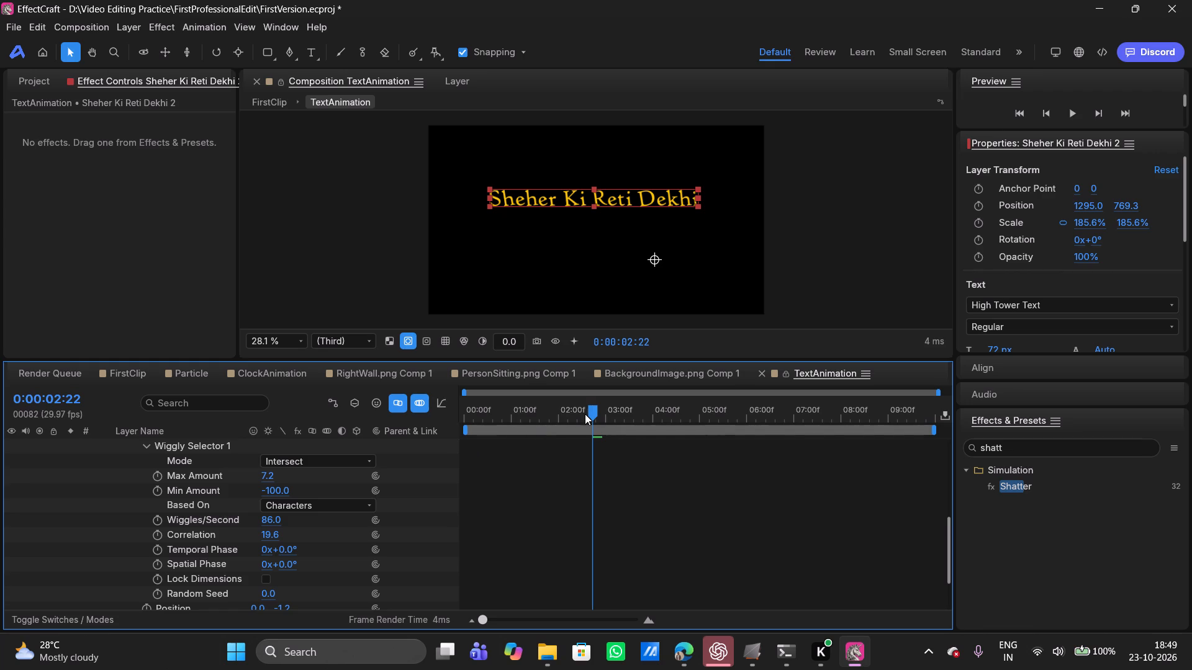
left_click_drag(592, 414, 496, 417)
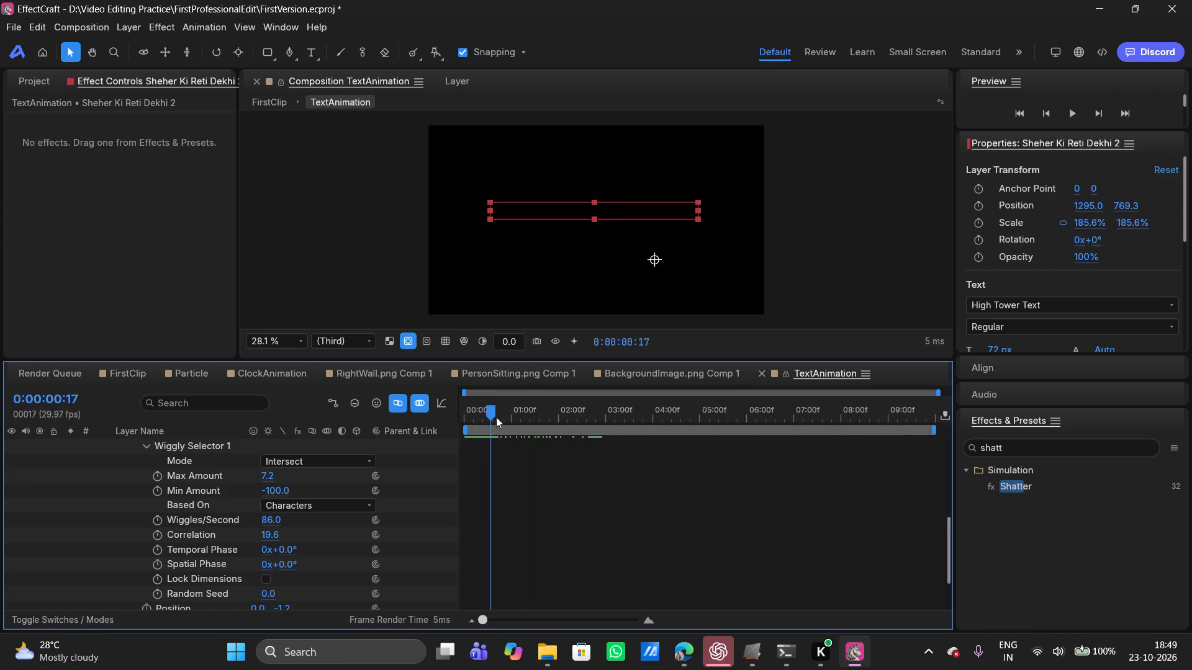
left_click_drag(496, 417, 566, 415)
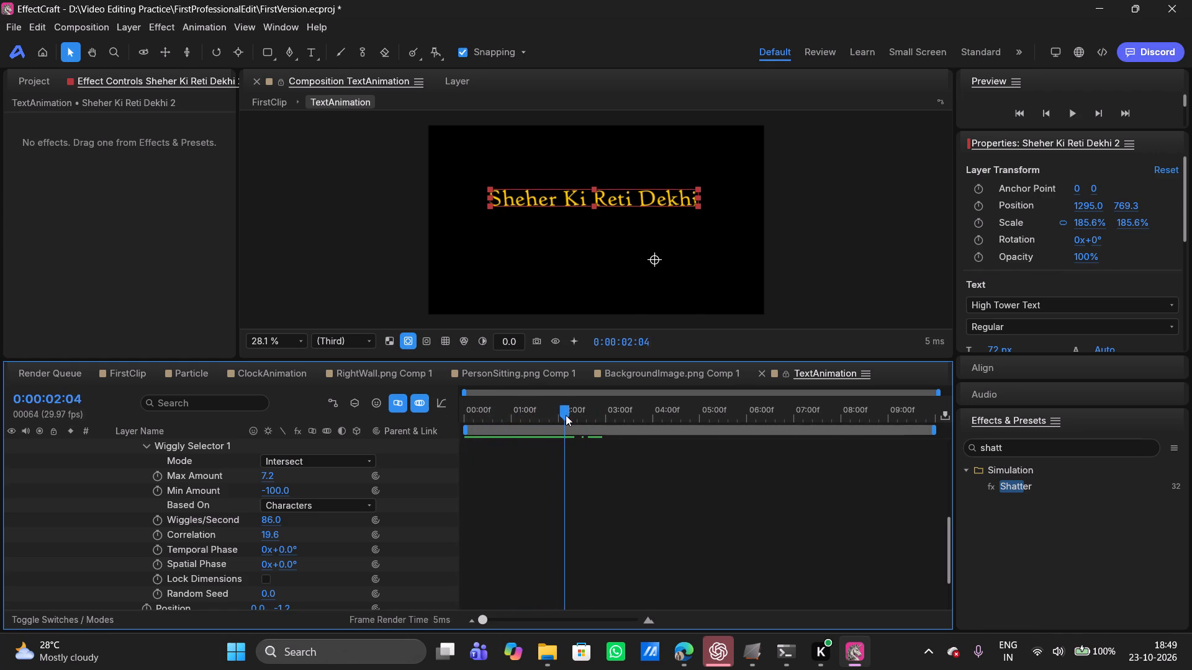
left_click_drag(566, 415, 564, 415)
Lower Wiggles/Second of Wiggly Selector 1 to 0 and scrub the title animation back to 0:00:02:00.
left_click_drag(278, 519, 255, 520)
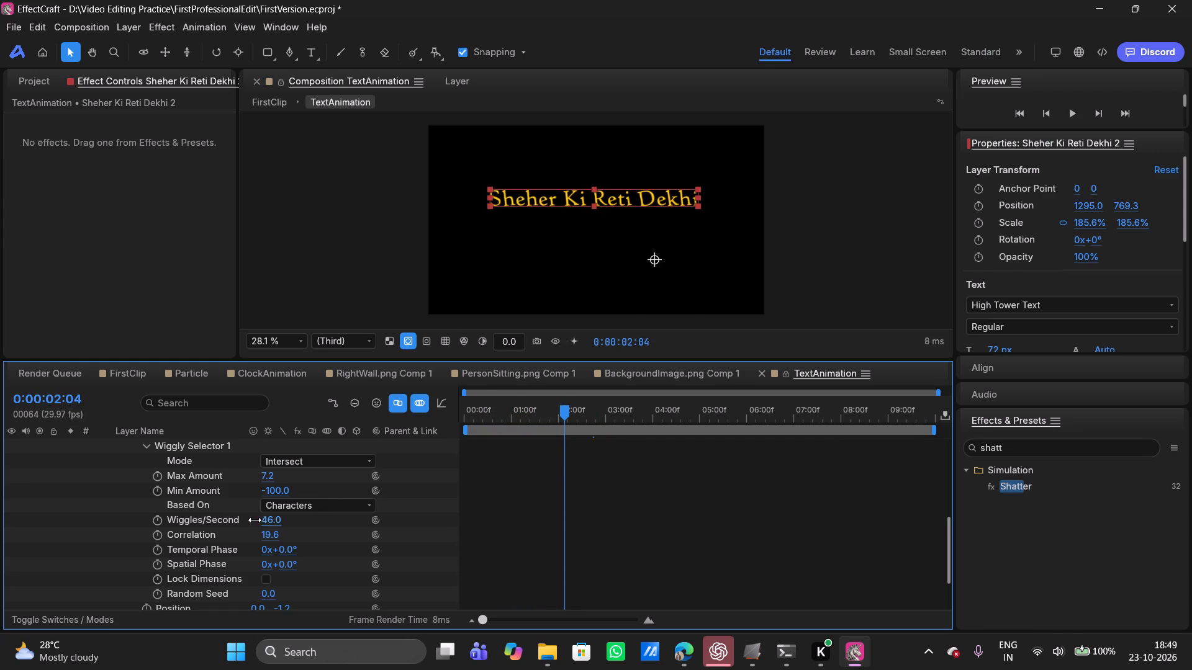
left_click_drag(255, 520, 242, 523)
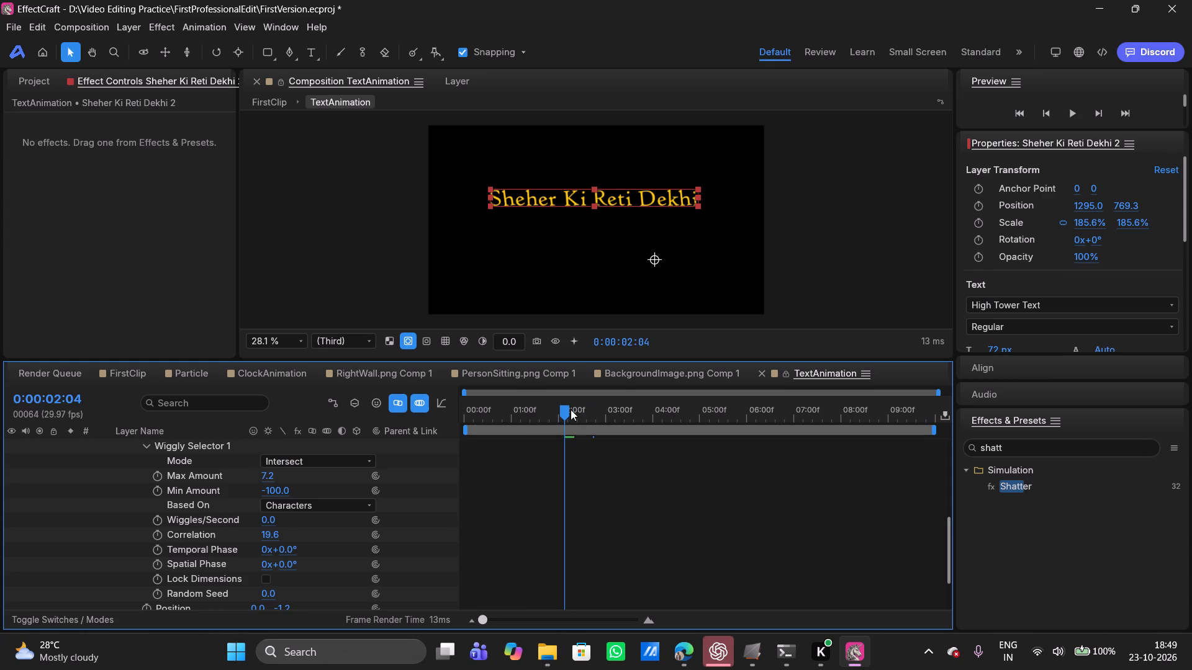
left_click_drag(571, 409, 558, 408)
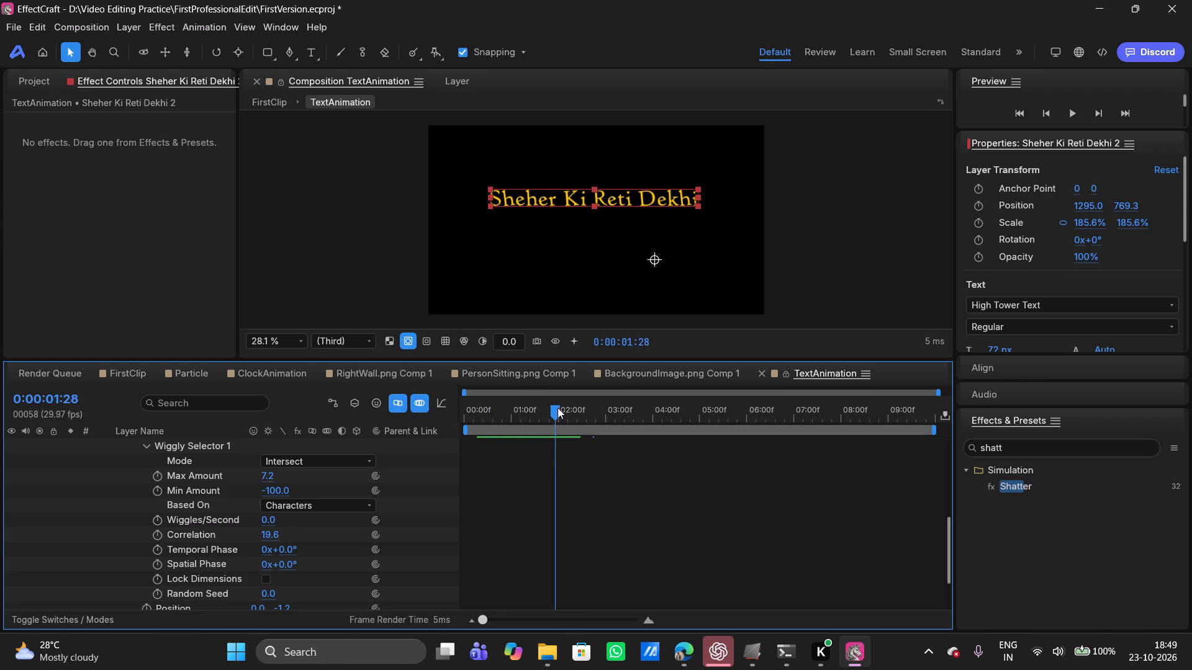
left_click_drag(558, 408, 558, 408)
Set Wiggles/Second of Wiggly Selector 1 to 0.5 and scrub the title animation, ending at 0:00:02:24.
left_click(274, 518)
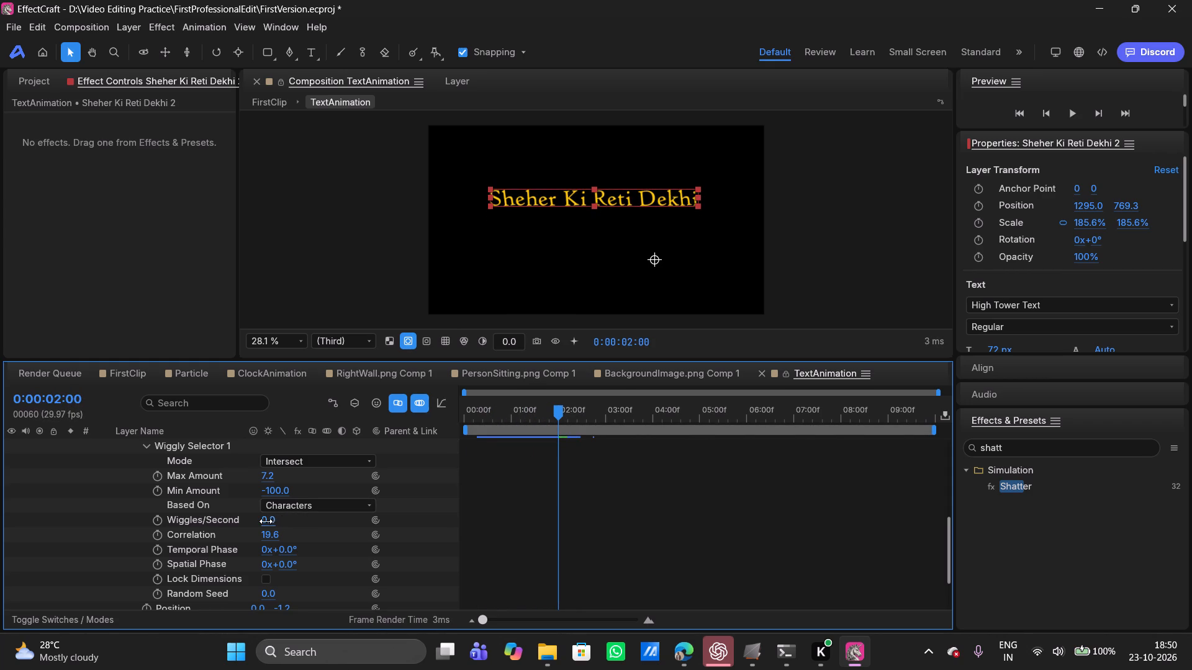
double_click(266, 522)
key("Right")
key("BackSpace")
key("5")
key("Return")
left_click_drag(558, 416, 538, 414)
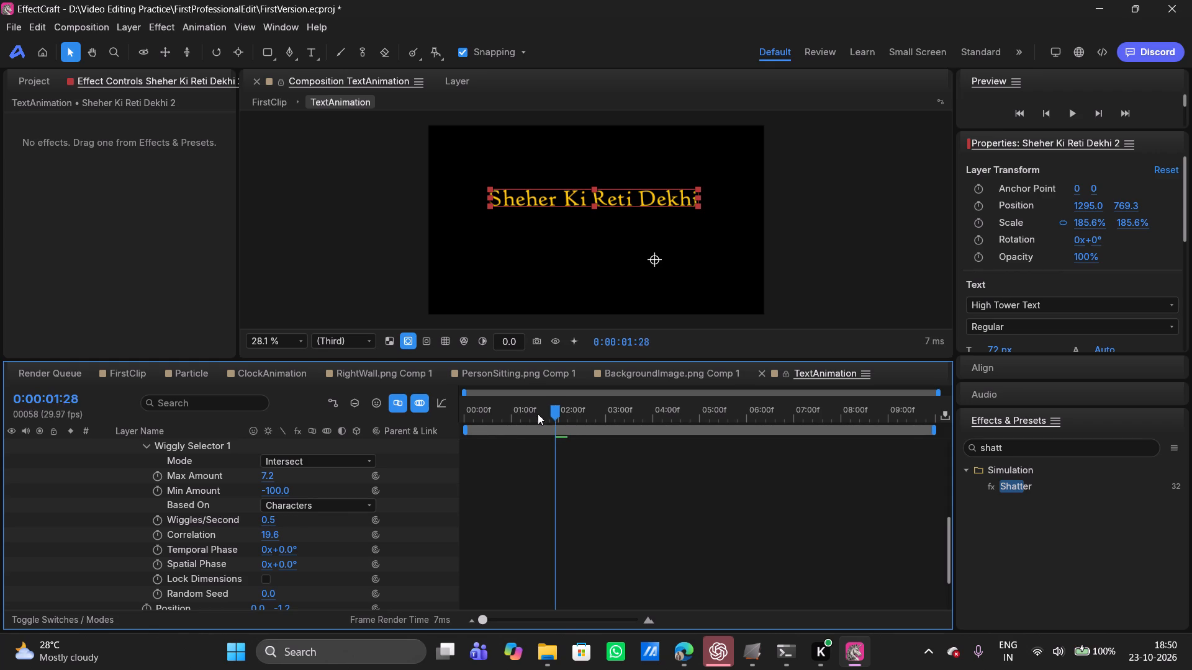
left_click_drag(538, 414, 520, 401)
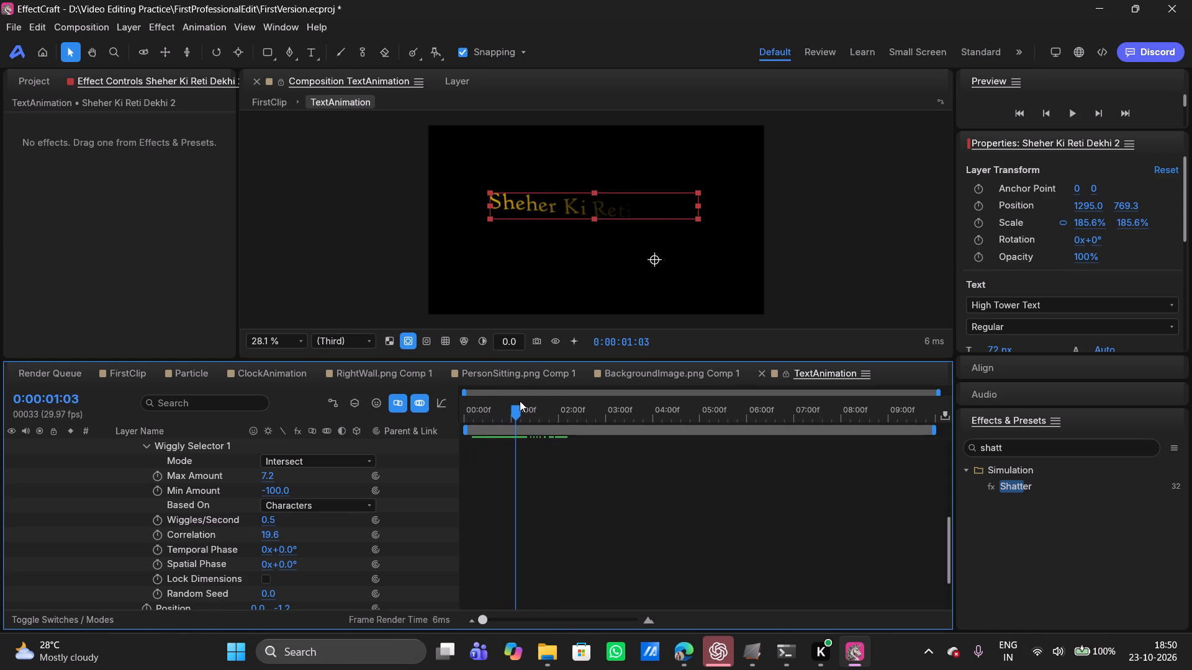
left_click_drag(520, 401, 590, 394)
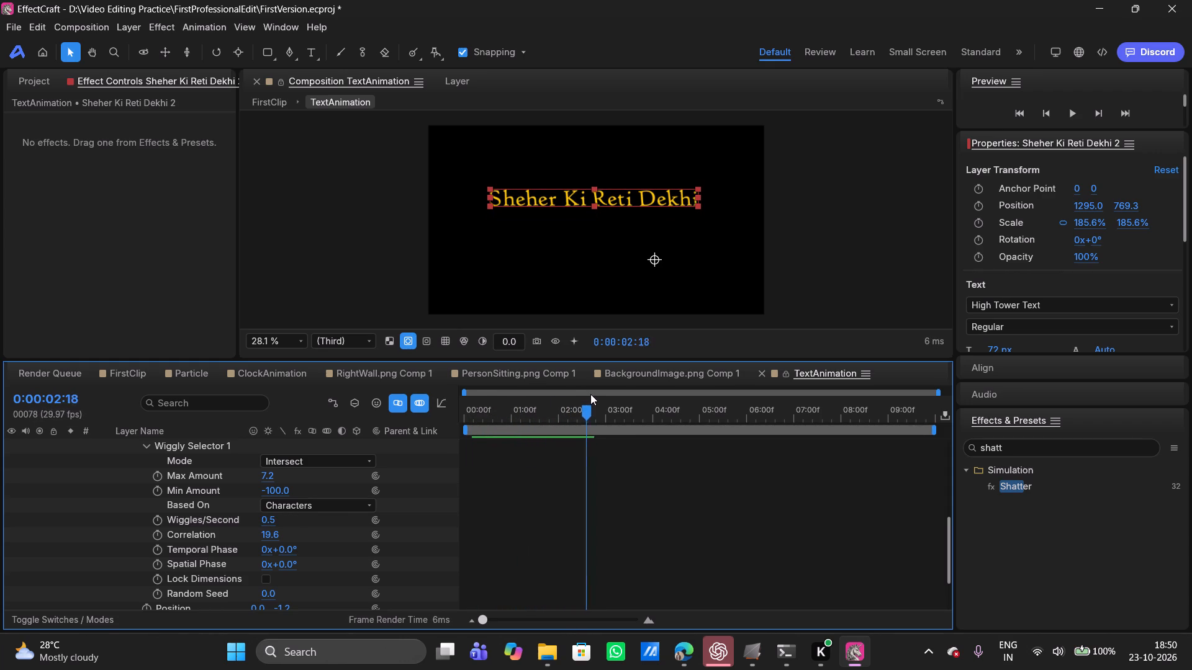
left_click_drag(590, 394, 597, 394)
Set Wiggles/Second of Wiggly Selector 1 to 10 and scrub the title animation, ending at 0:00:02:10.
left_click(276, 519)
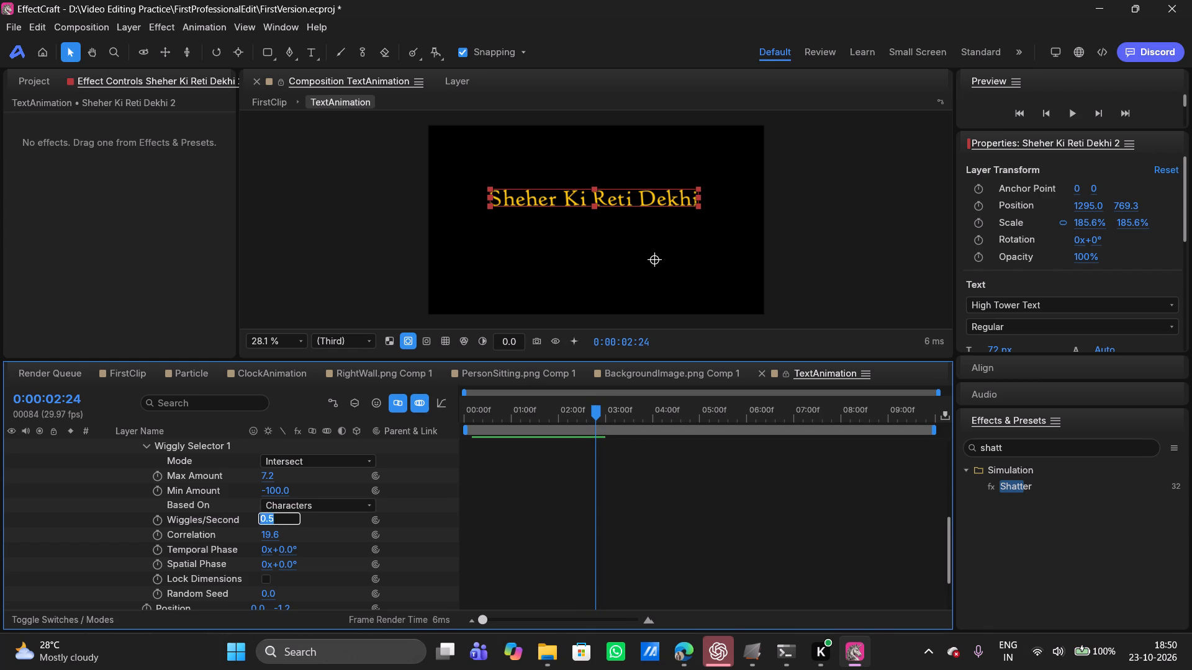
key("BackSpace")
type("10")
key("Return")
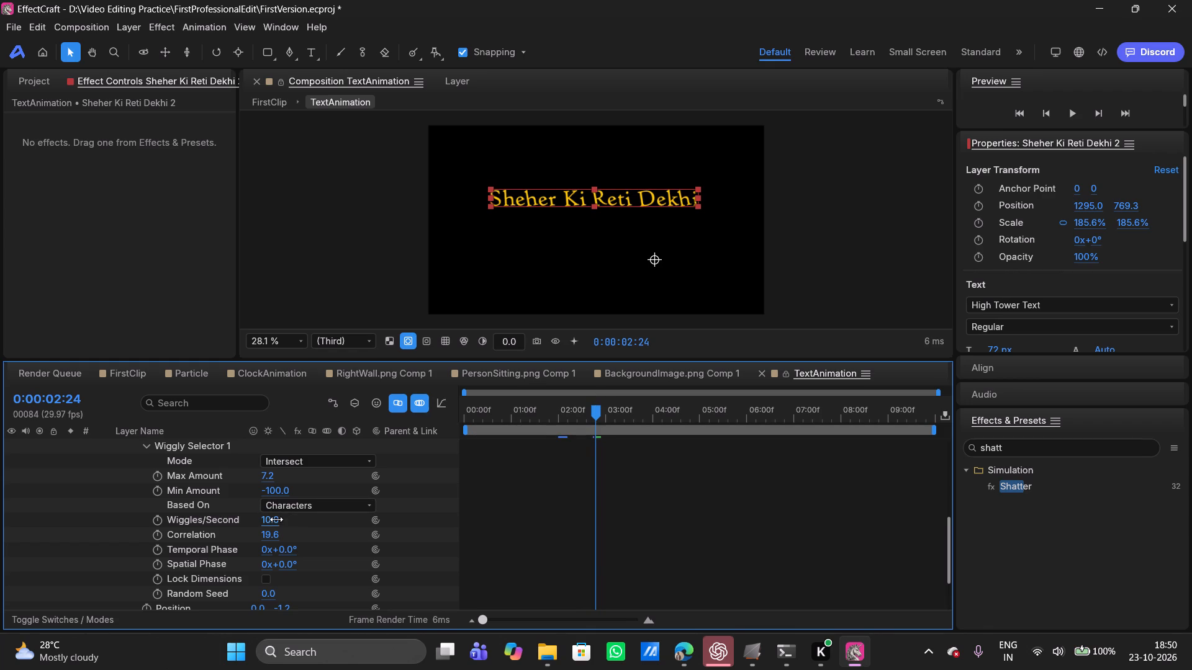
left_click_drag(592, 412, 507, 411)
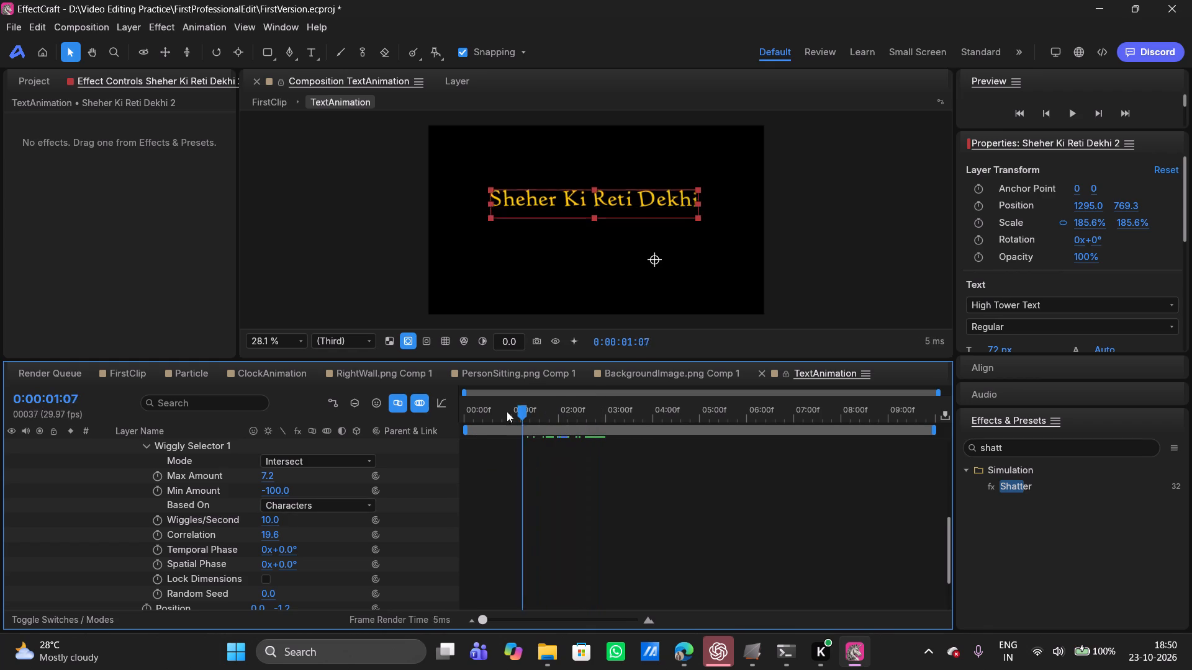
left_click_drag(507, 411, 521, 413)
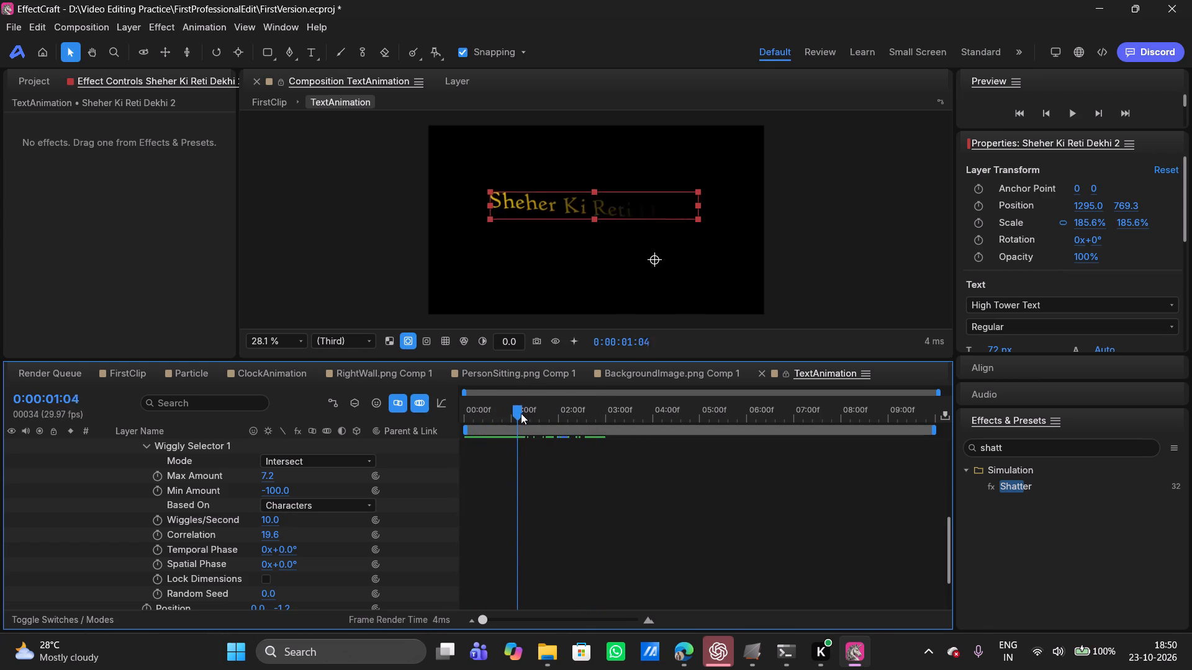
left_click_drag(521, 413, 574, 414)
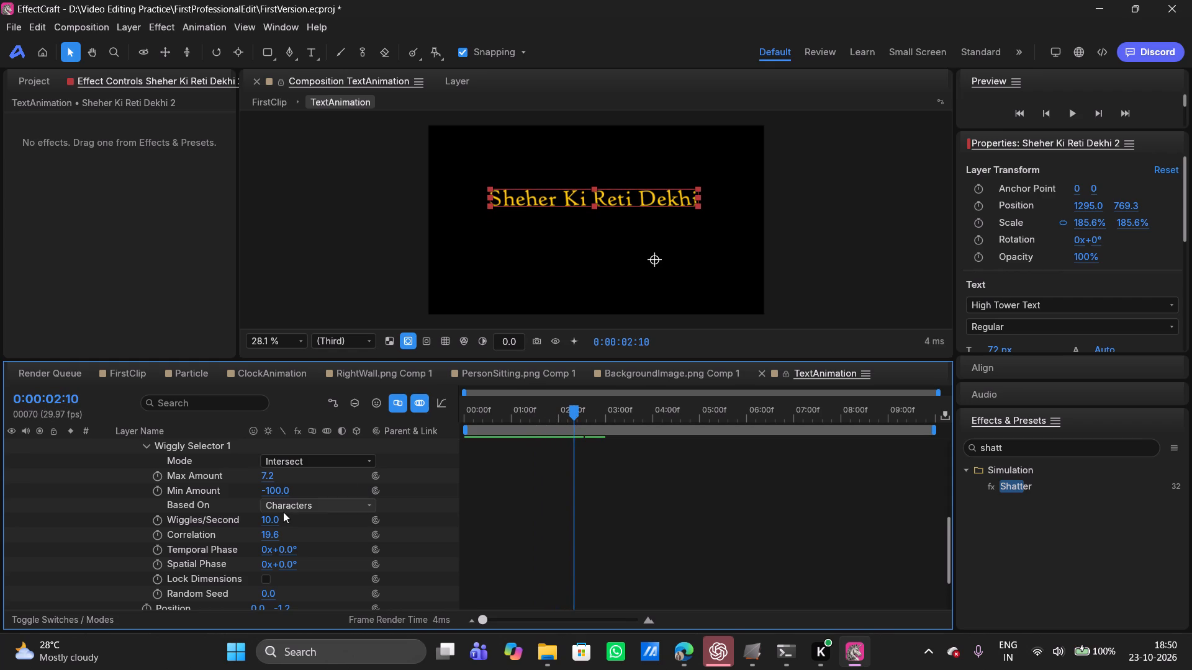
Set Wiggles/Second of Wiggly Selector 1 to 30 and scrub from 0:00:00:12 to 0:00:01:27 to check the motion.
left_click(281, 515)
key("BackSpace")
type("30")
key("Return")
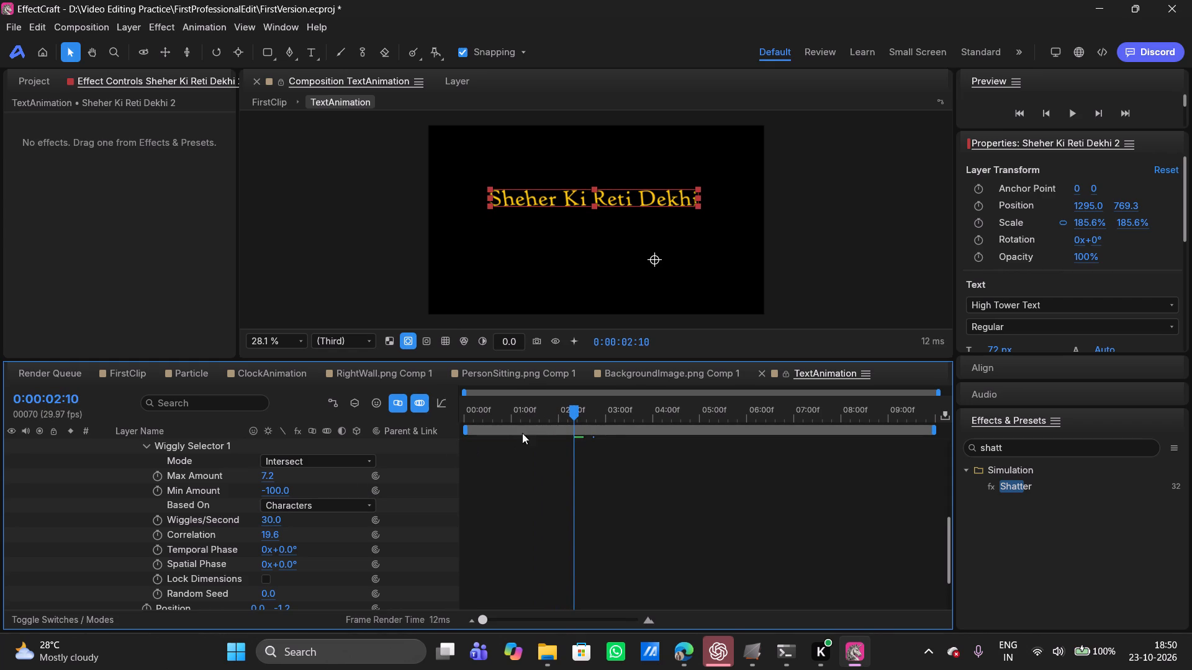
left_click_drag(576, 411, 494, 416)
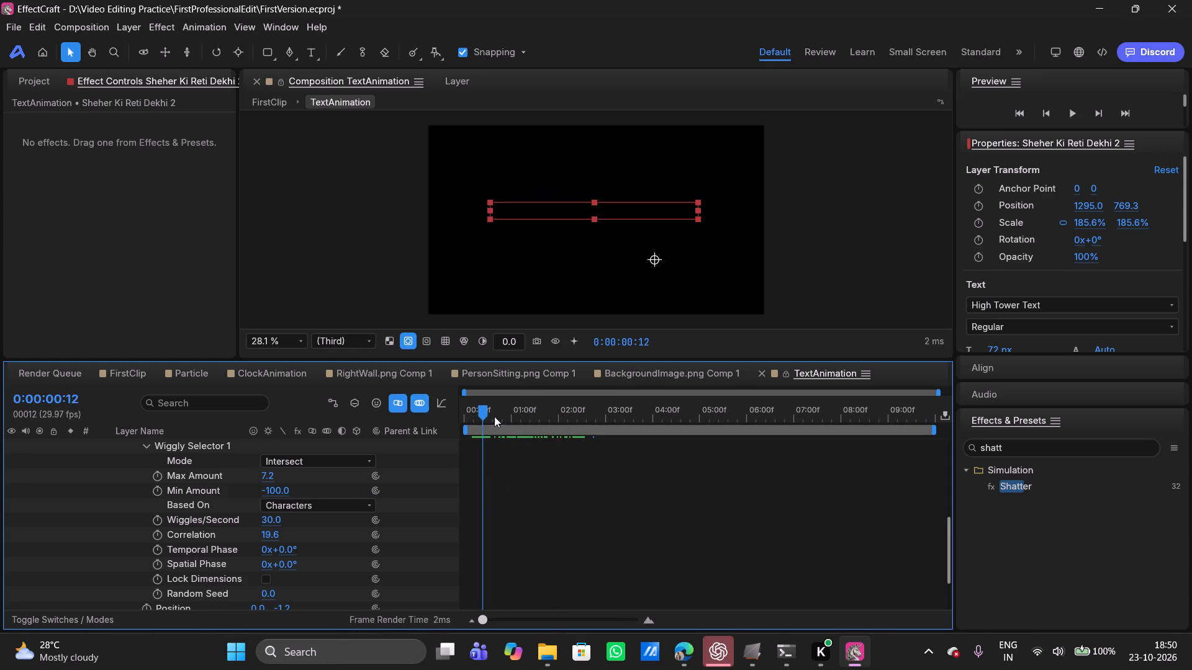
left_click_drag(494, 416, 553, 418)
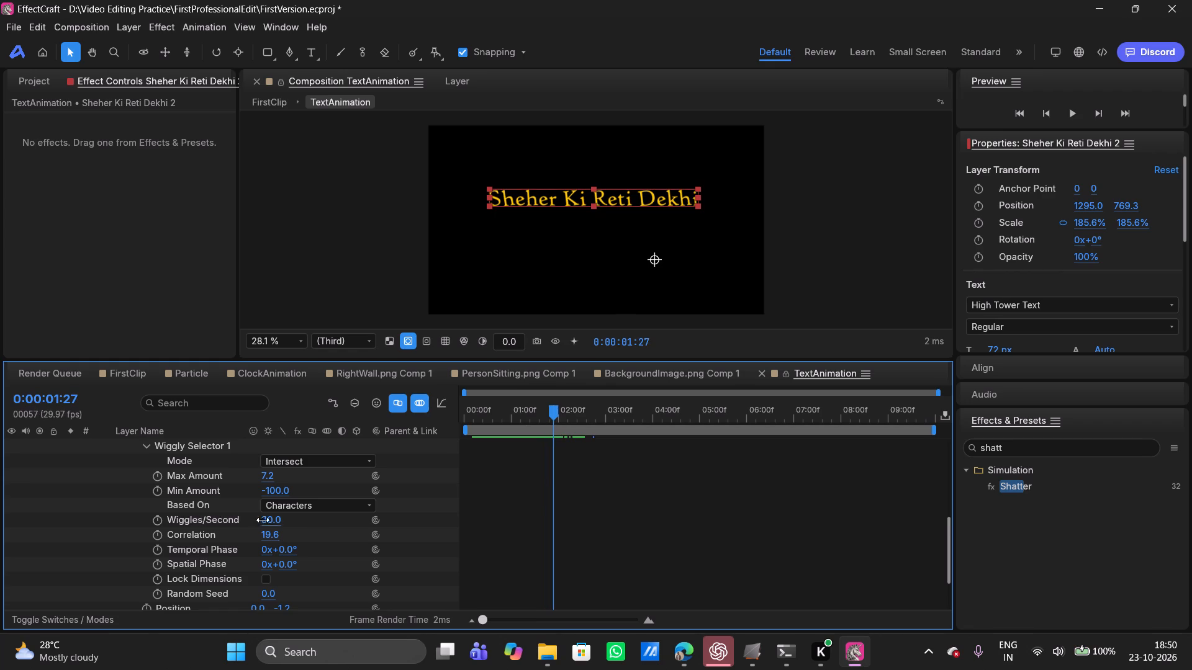
Set Wiggles/Second of Wiggly Selector 1 to 200 and scrub from 0:00:00:10 to 0:00:01:24 to check the motion.
double_click(276, 522)
key("BackSpace")
type("200")
key("Return")
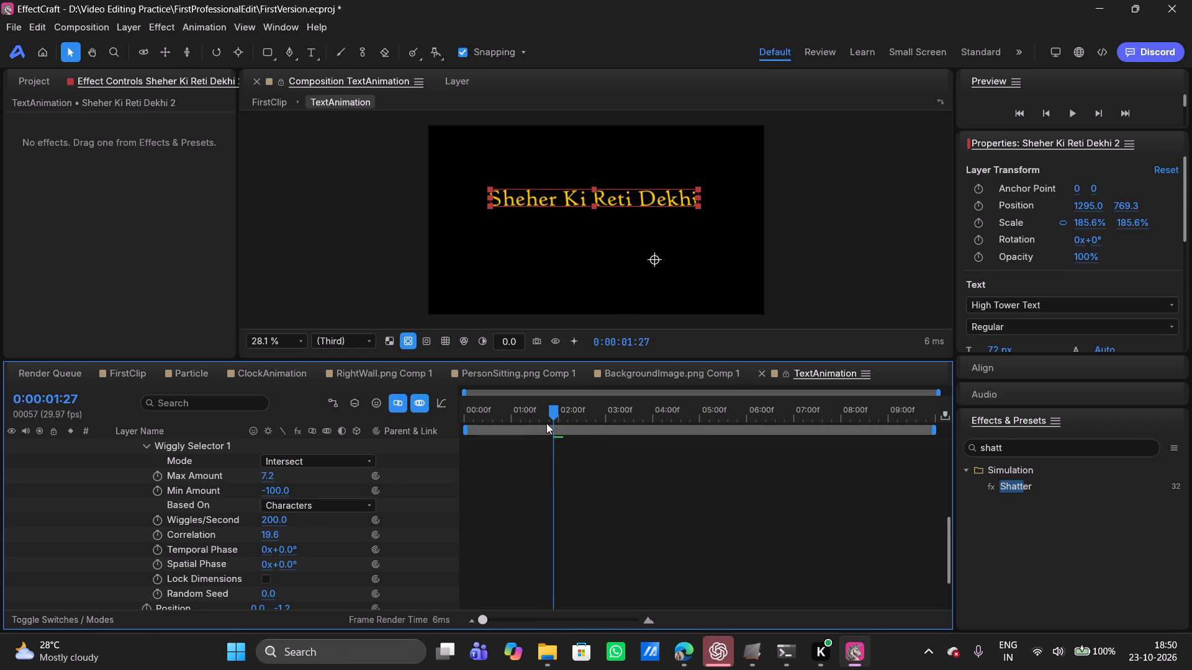
left_click_drag(554, 416, 484, 413)
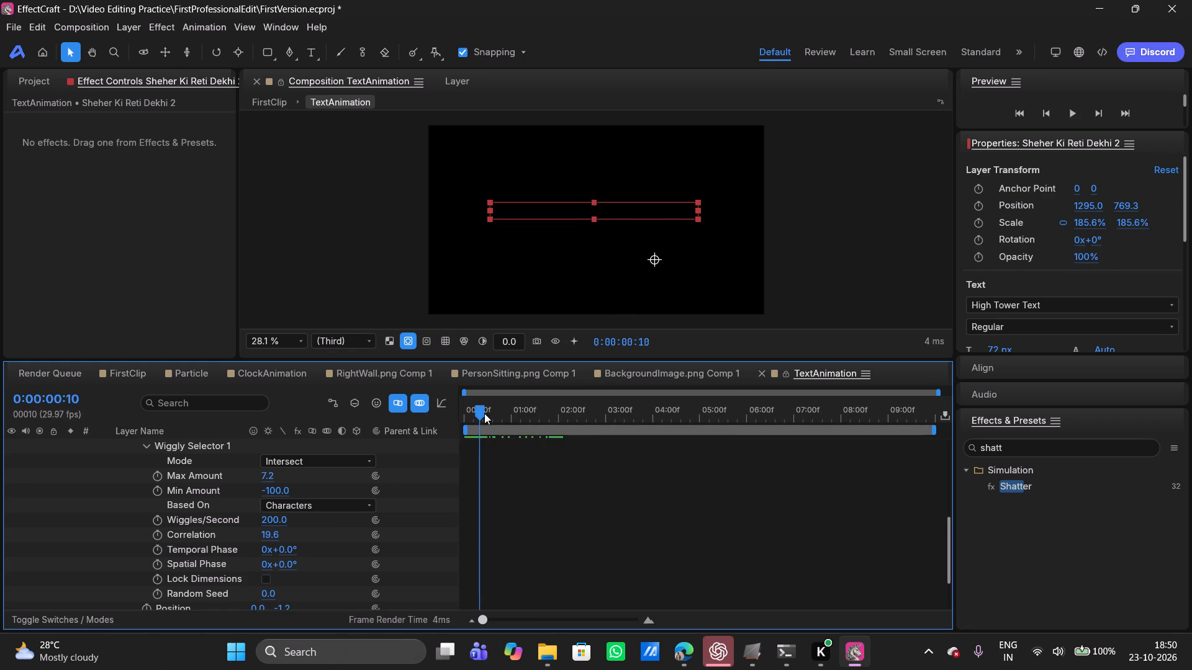
left_click_drag(484, 413, 553, 414)
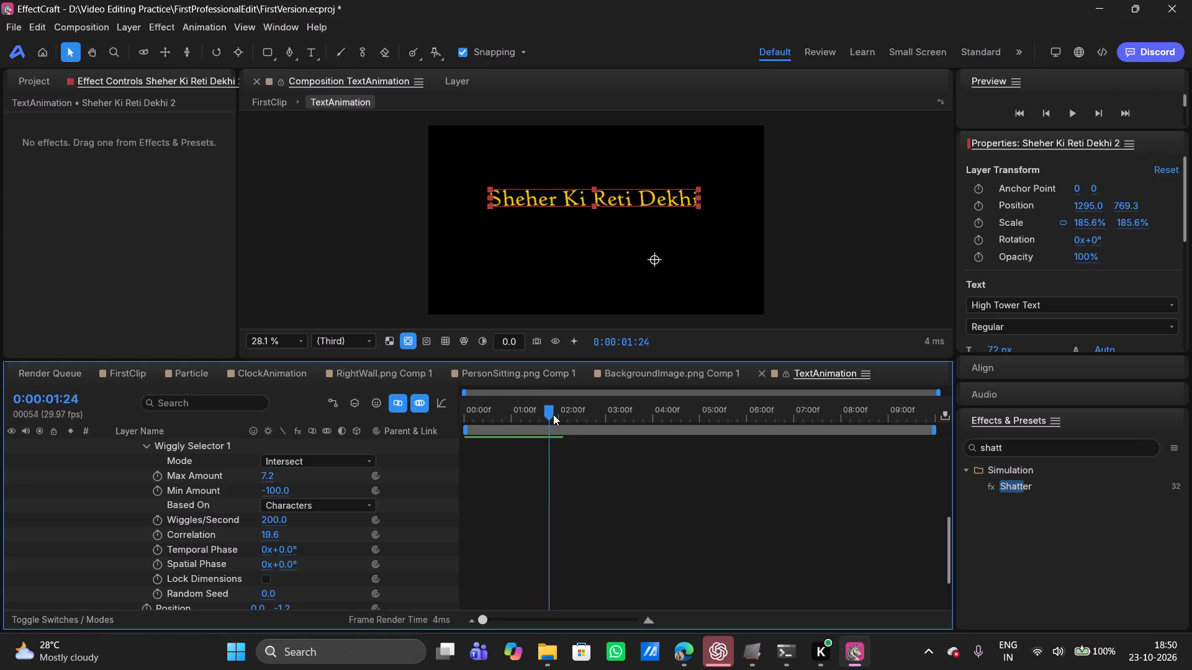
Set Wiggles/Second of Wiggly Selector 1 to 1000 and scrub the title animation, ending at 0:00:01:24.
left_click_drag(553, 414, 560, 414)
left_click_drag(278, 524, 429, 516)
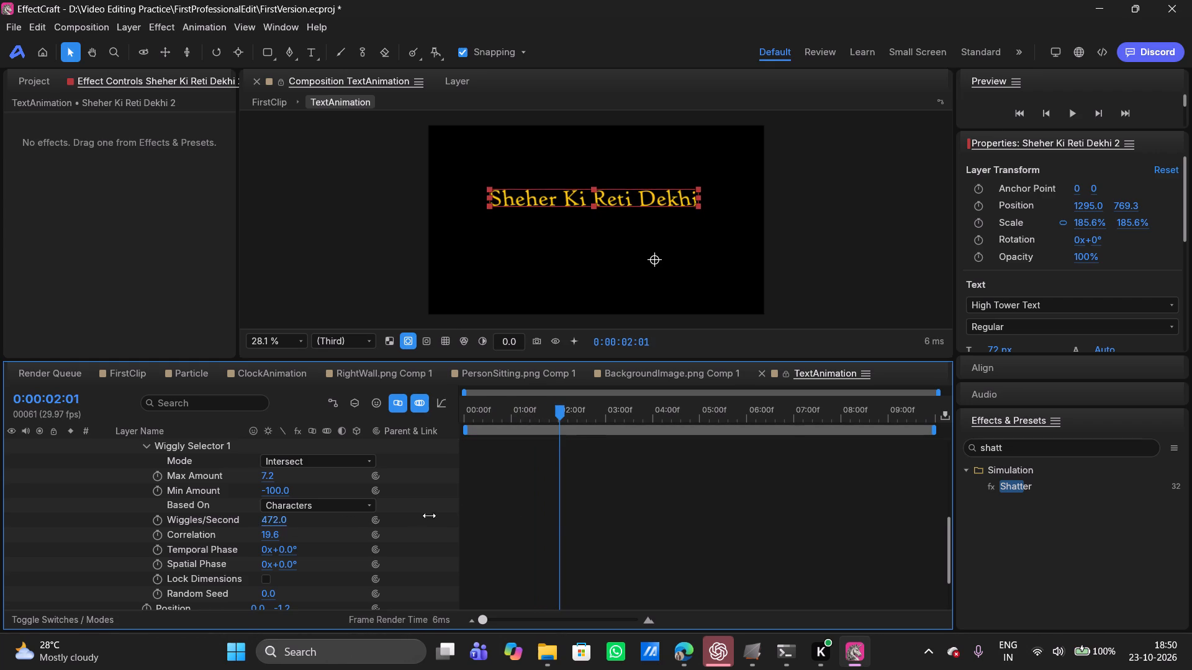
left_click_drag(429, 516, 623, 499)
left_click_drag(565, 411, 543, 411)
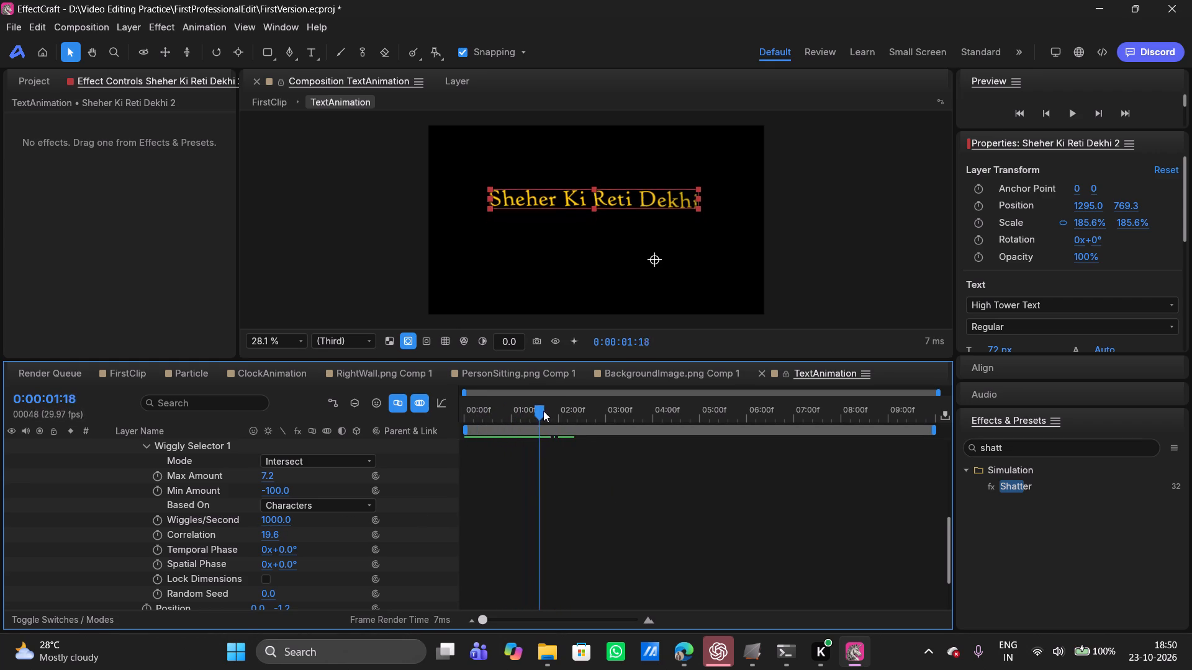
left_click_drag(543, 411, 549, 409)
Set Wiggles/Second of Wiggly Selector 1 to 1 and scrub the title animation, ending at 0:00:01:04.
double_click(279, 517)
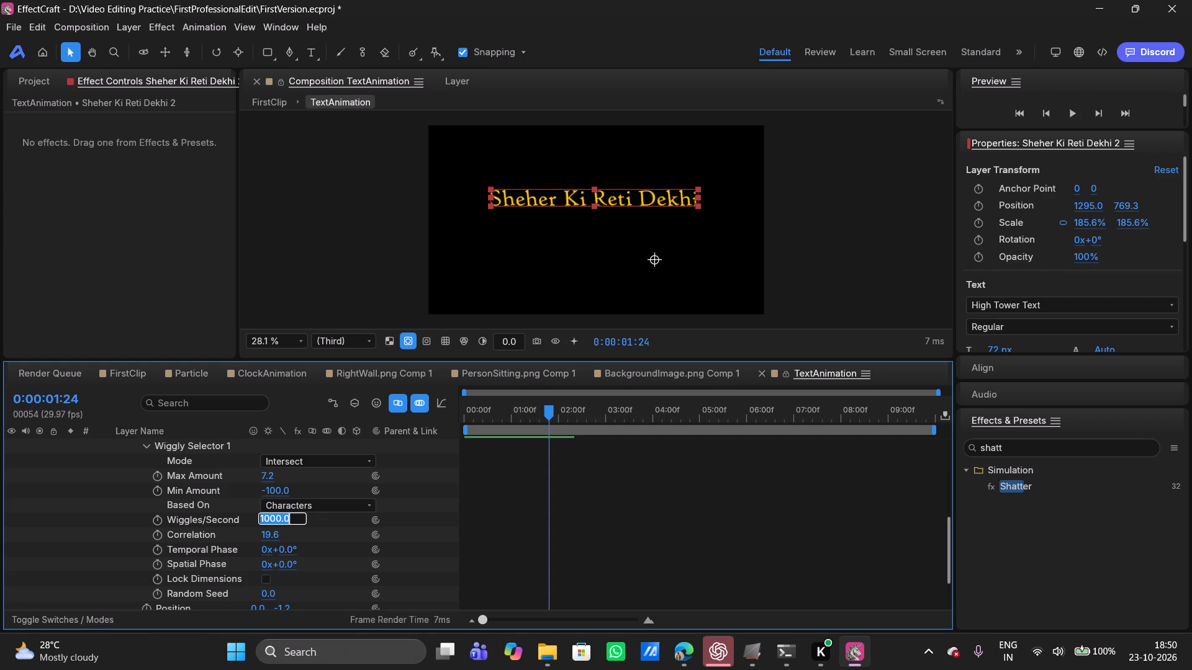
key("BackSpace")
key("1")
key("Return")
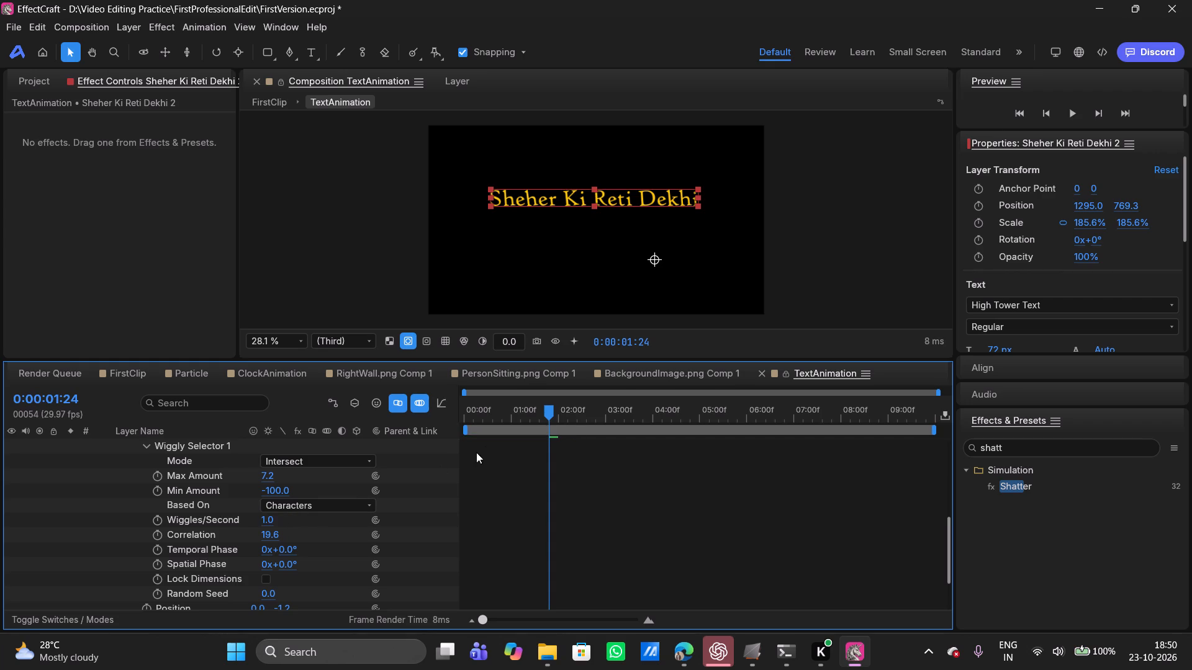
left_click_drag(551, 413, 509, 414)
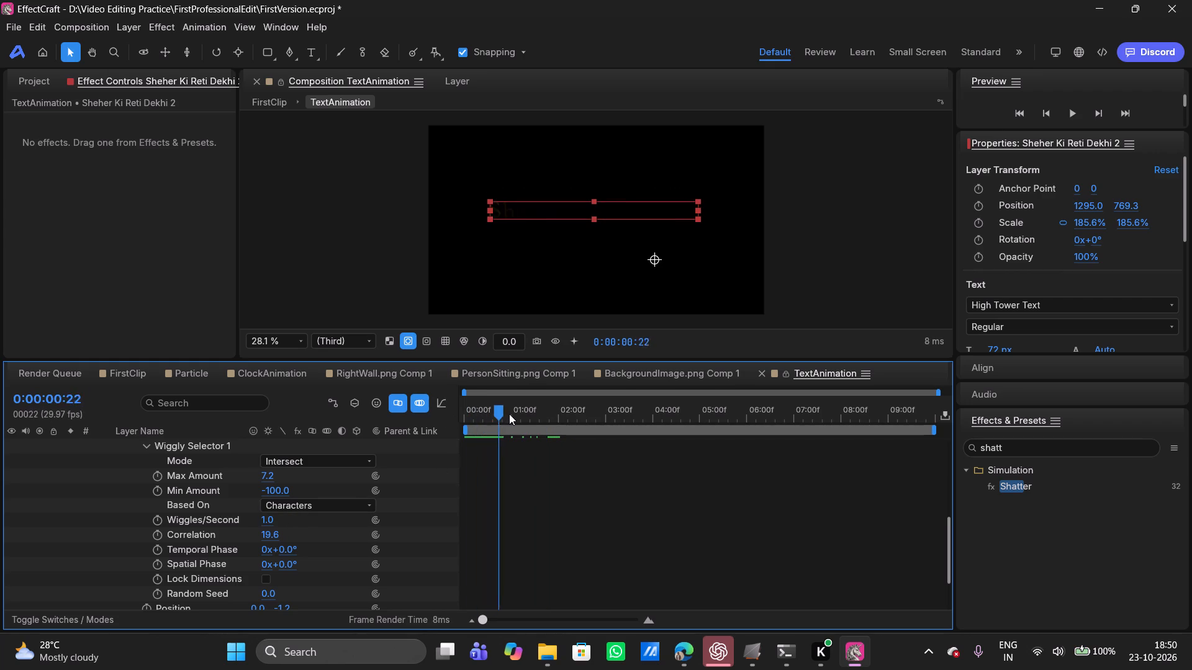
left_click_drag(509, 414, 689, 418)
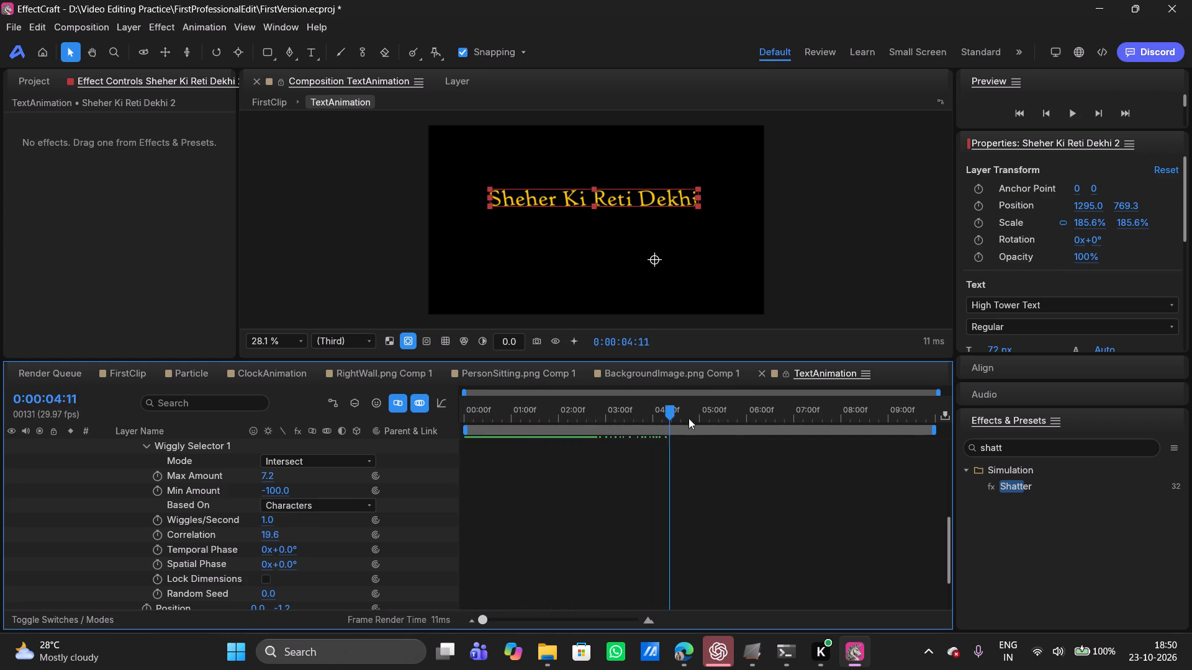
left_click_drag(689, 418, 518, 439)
Undo the recent Wiggles/Second and Correlation changes to the Jitter animator's Wiggly Selector 1 and play the title animation from the start.
scroll(358, 507, "up", 2)
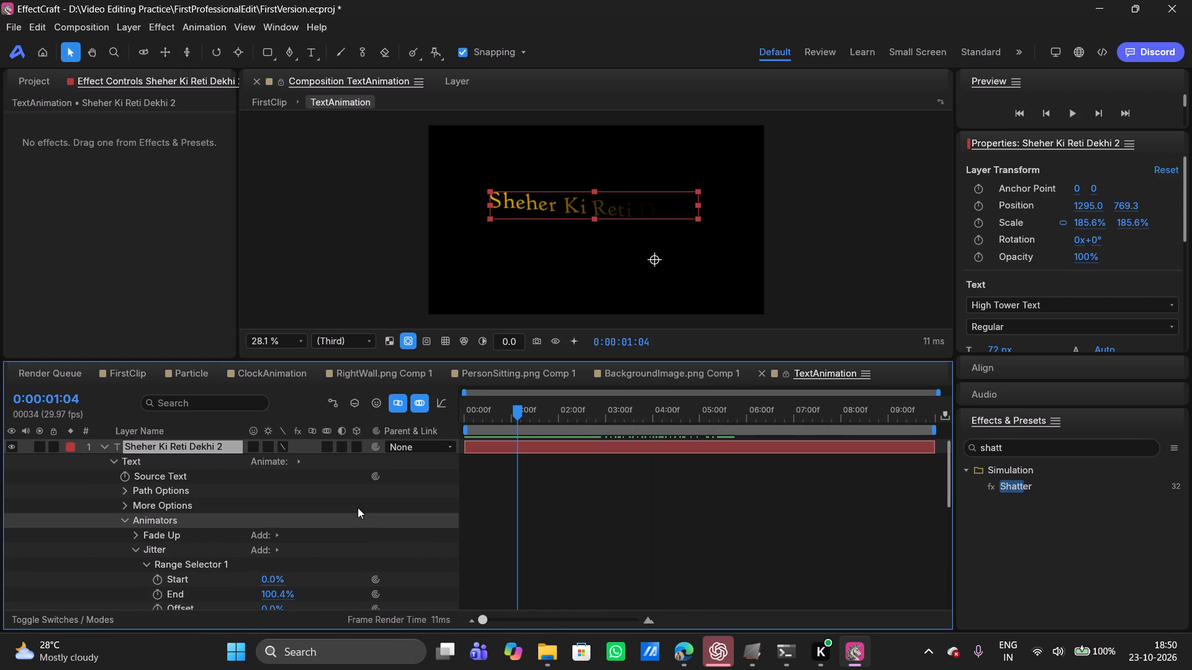
scroll(358, 507, "right", 1)
scroll(358, 507, "down", 1)
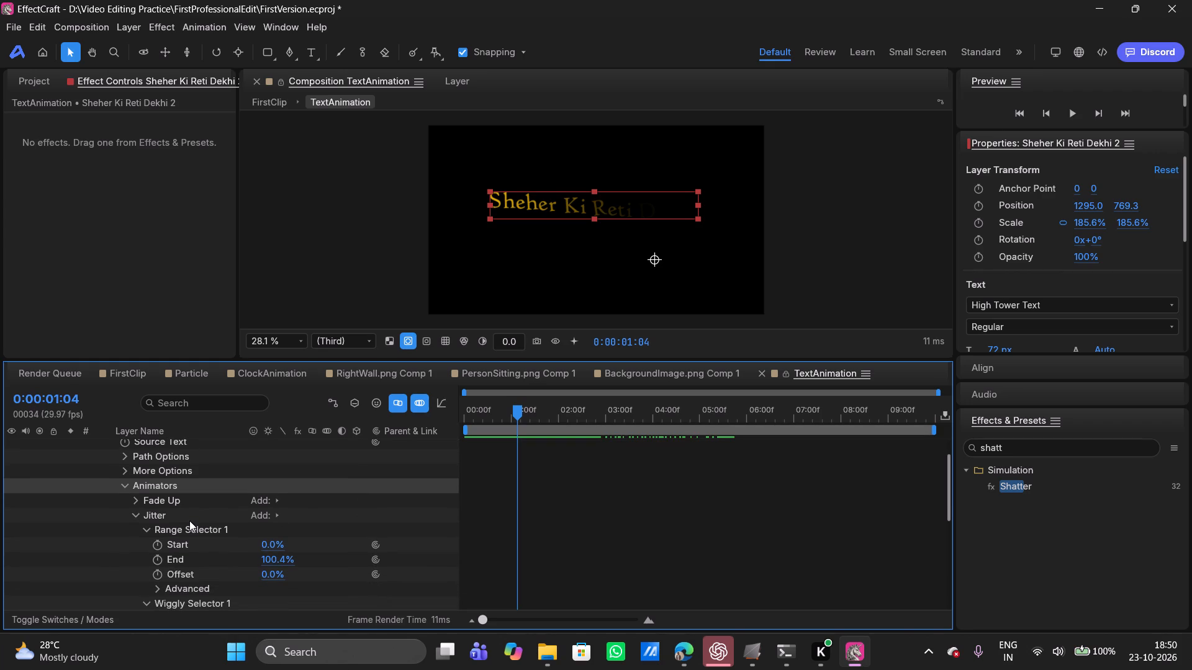
left_click(189, 520)
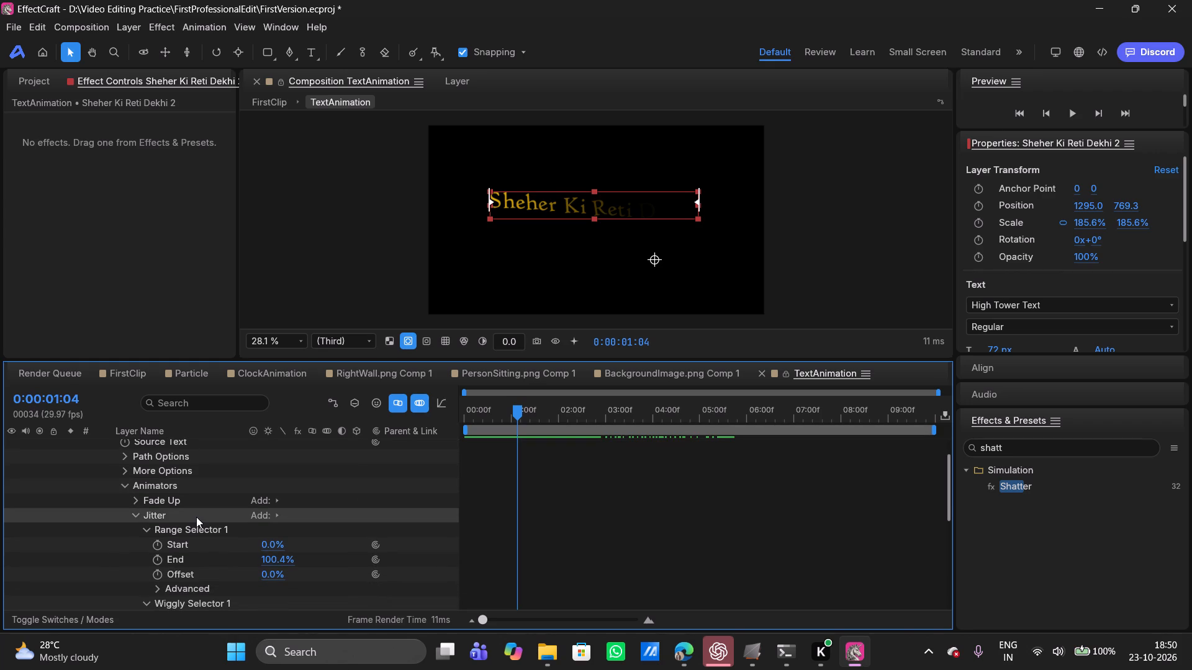
right_click(196, 517)
scroll(196, 517, "down", 1)
key("ctrl+z")
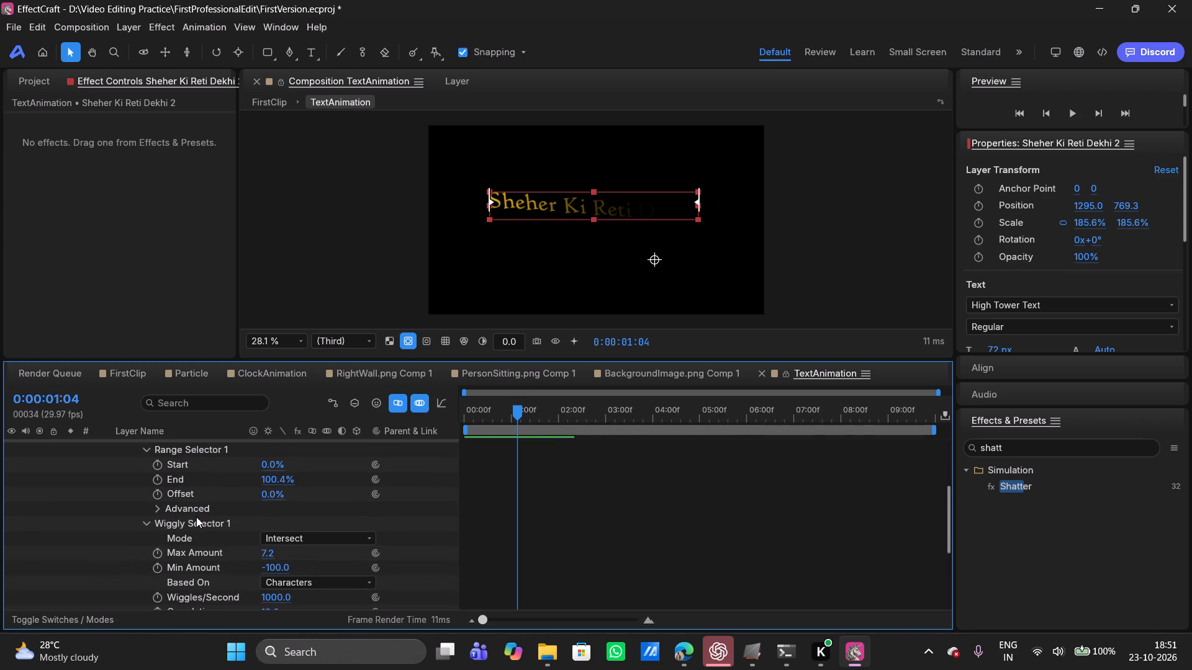
key("ctrl+z")
key("ctrl+z")
key("ctrl+z")
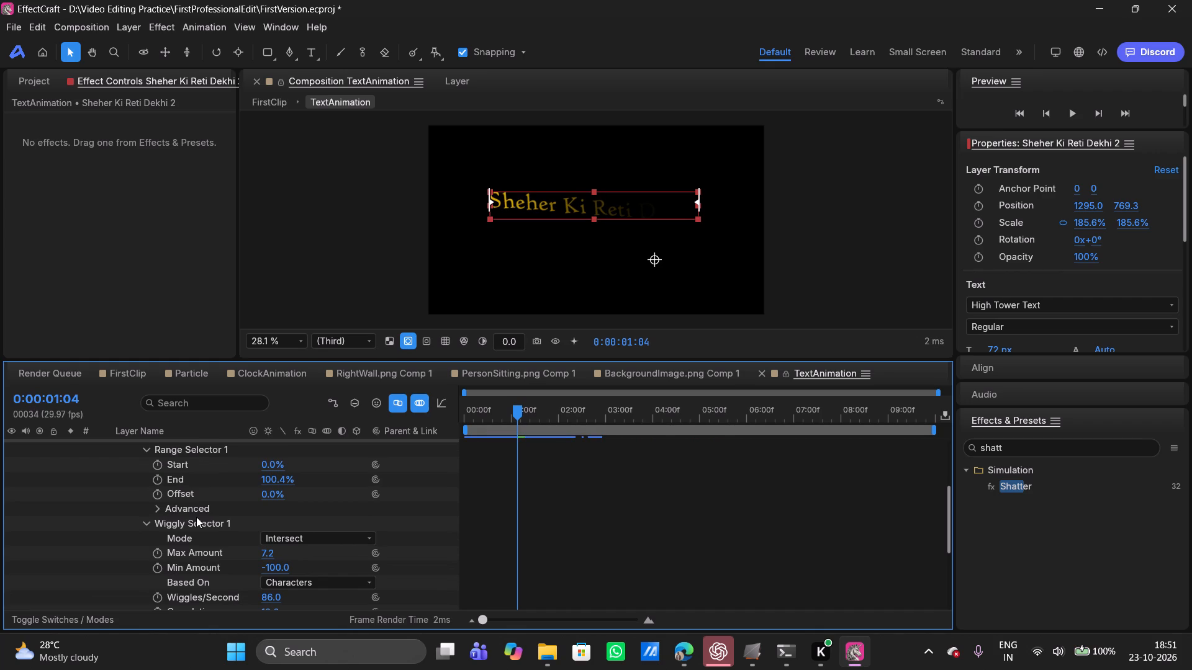
key("ctrl+z")
key("ctrl+z")
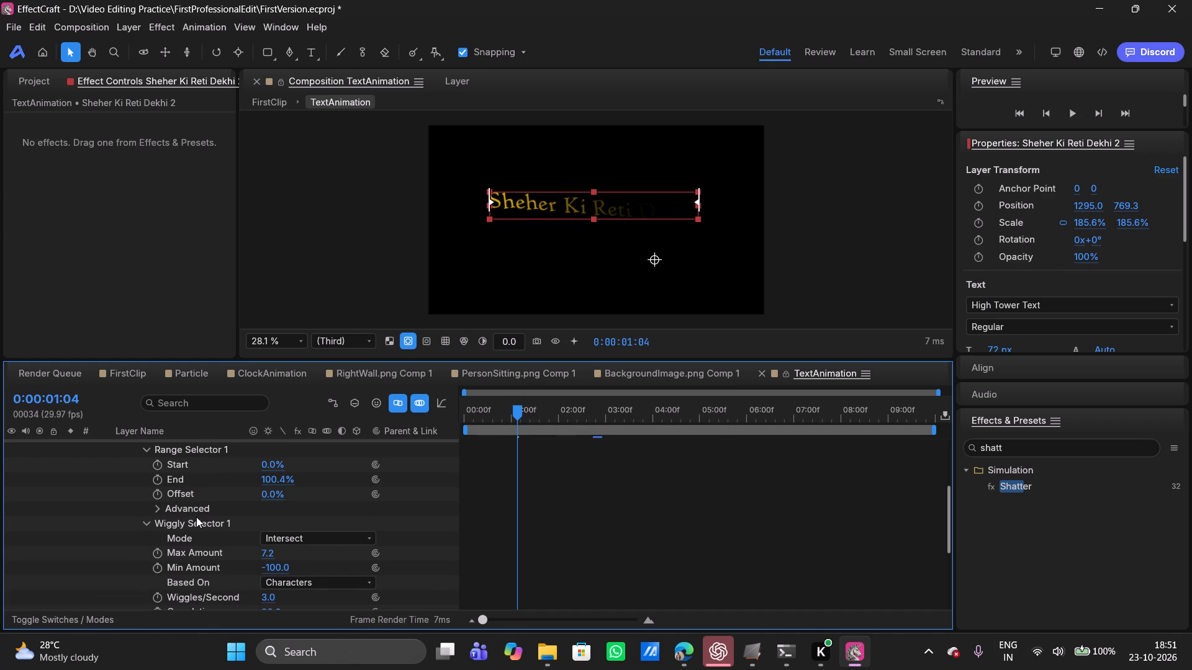
scroll(196, 517, "down", 1)
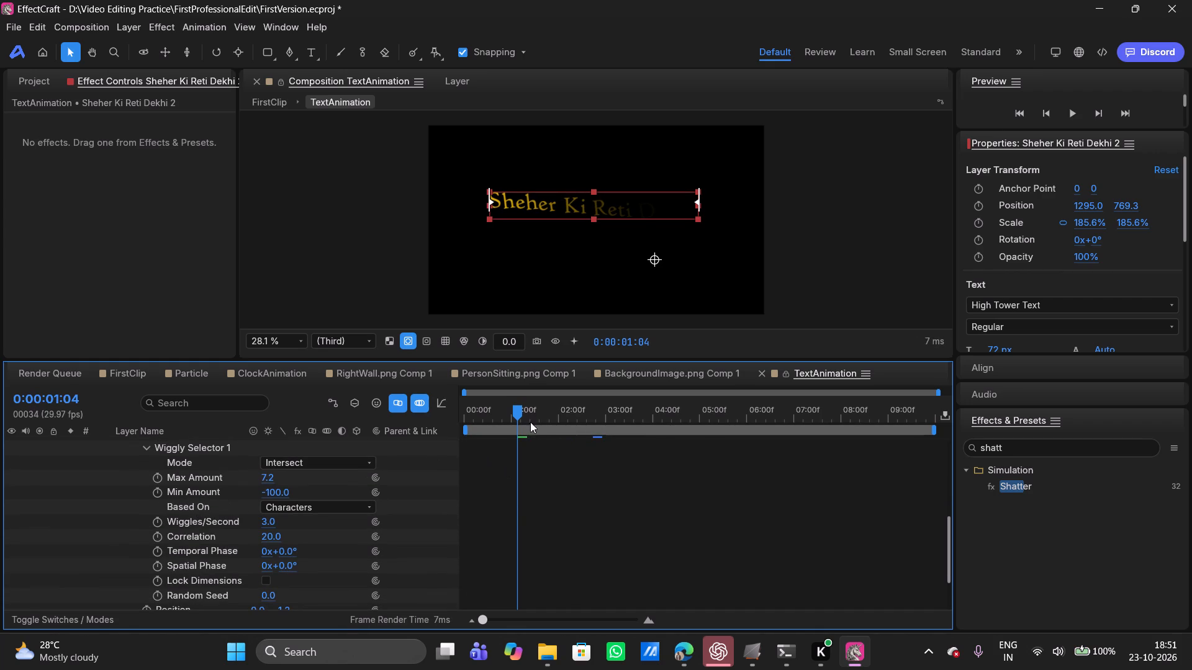
key("space")
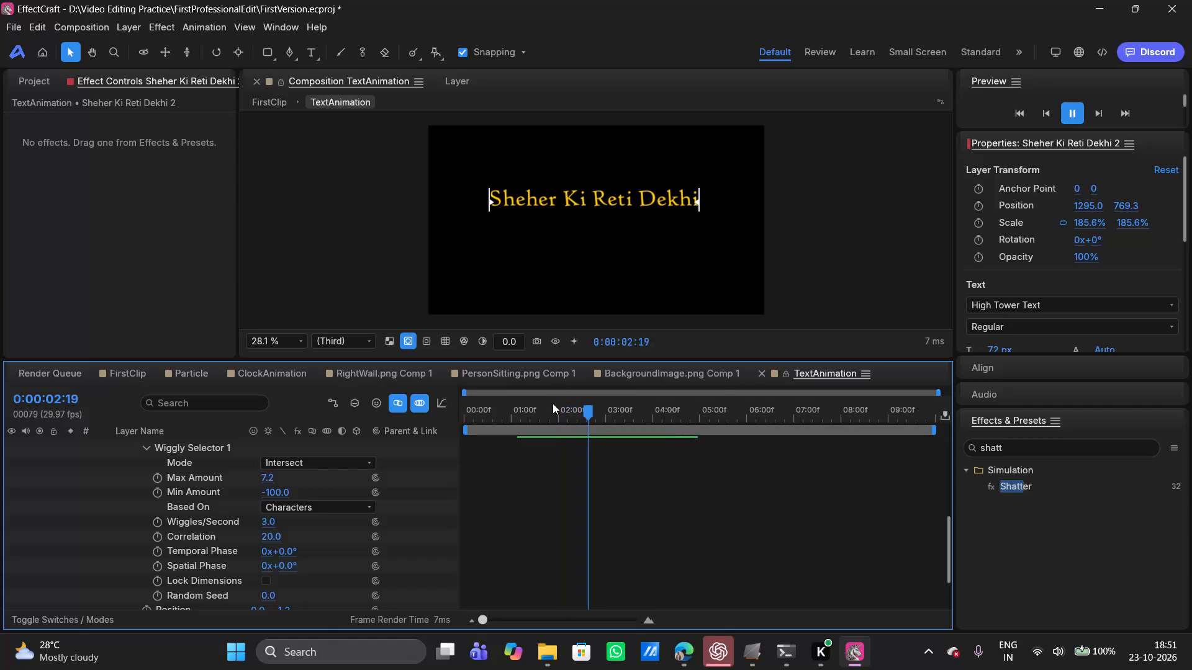
left_click_drag(614, 402, 418, 415)
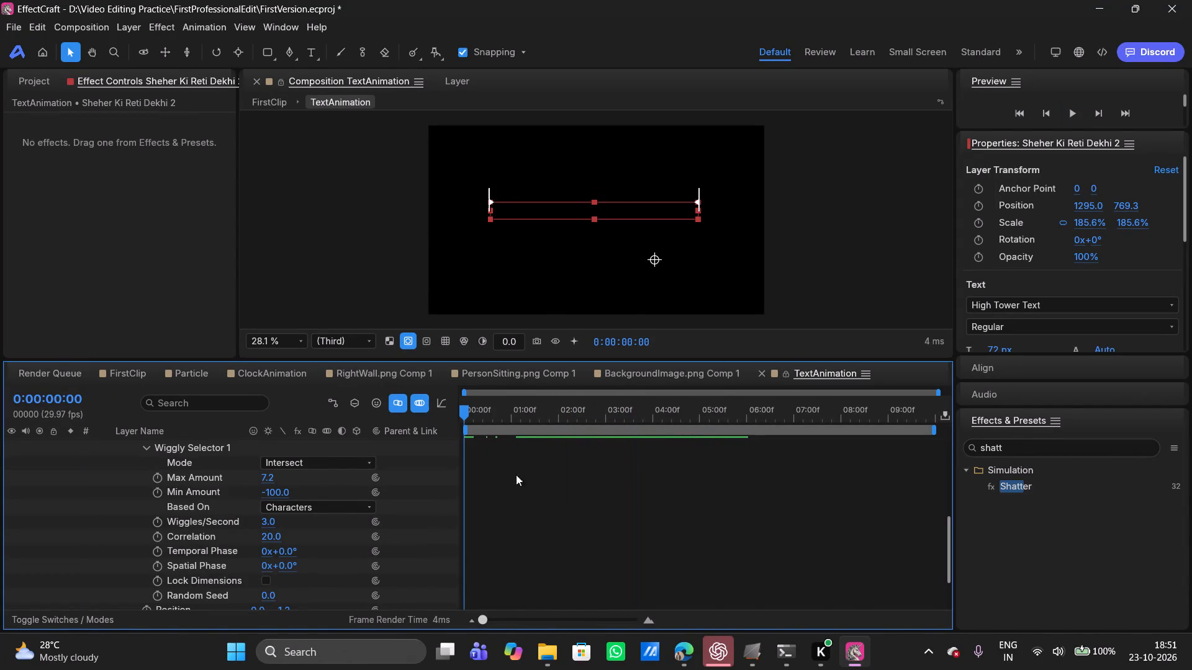
key("space")
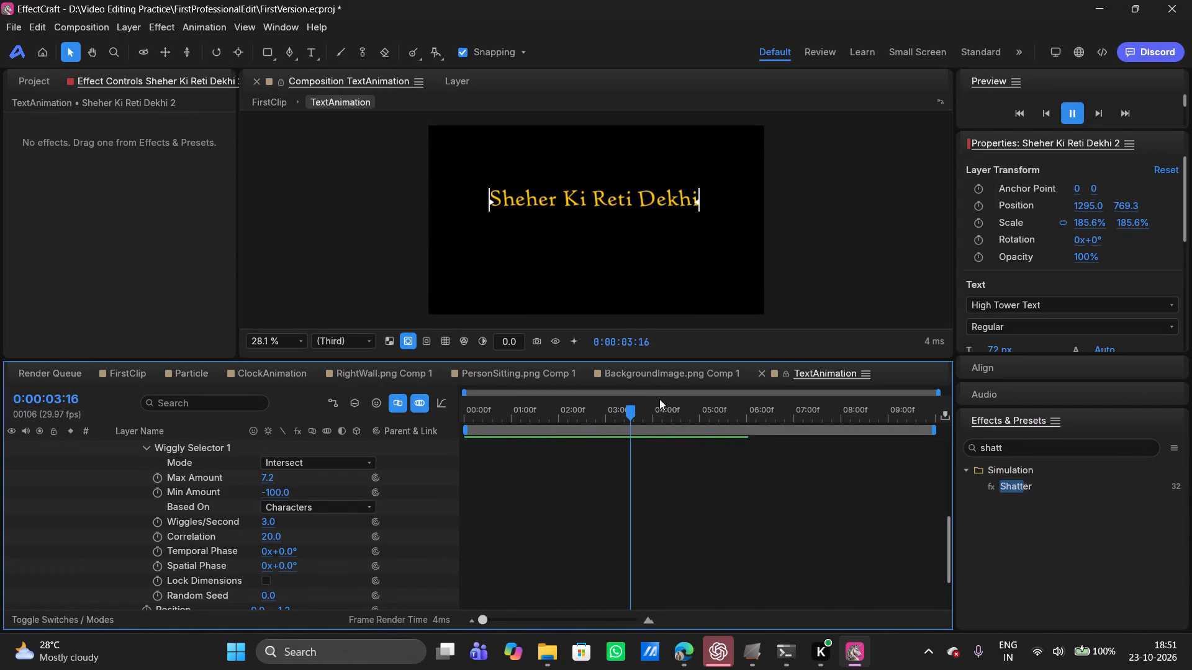
left_click_drag(641, 413, 420, 432)
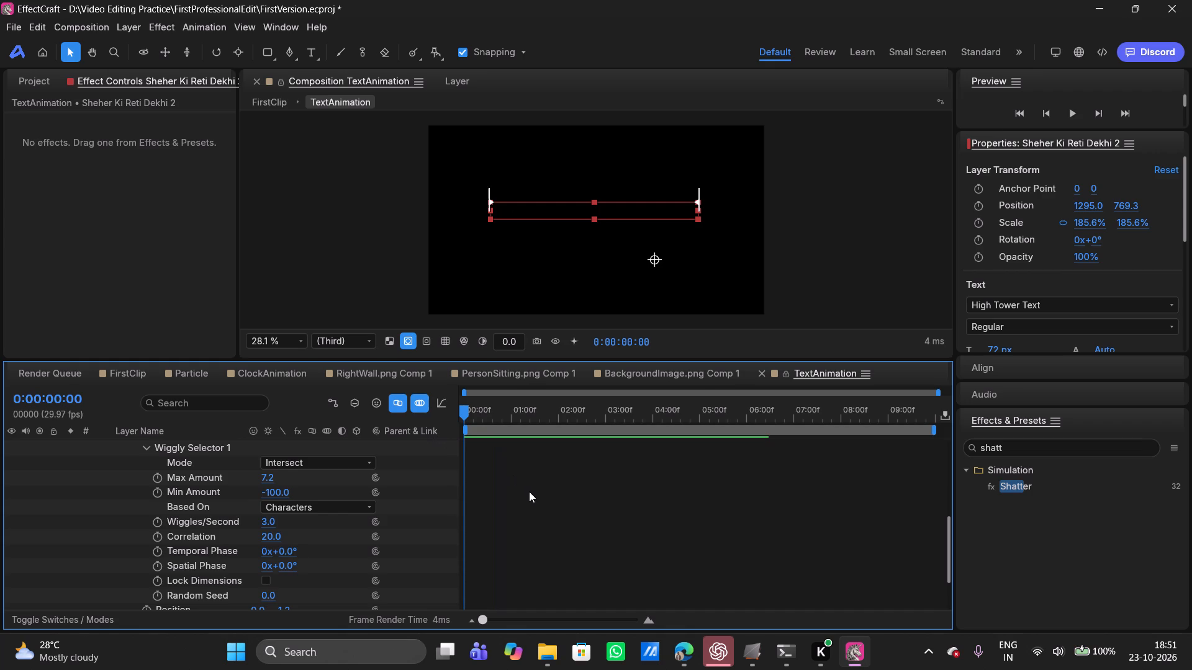
Make the Sheher Ki Reti Dekhi 2 layer 3D, review its Transform properties and move the time to 0:00:01:22.
scroll(286, 503, "up", 4)
left_click(114, 461)
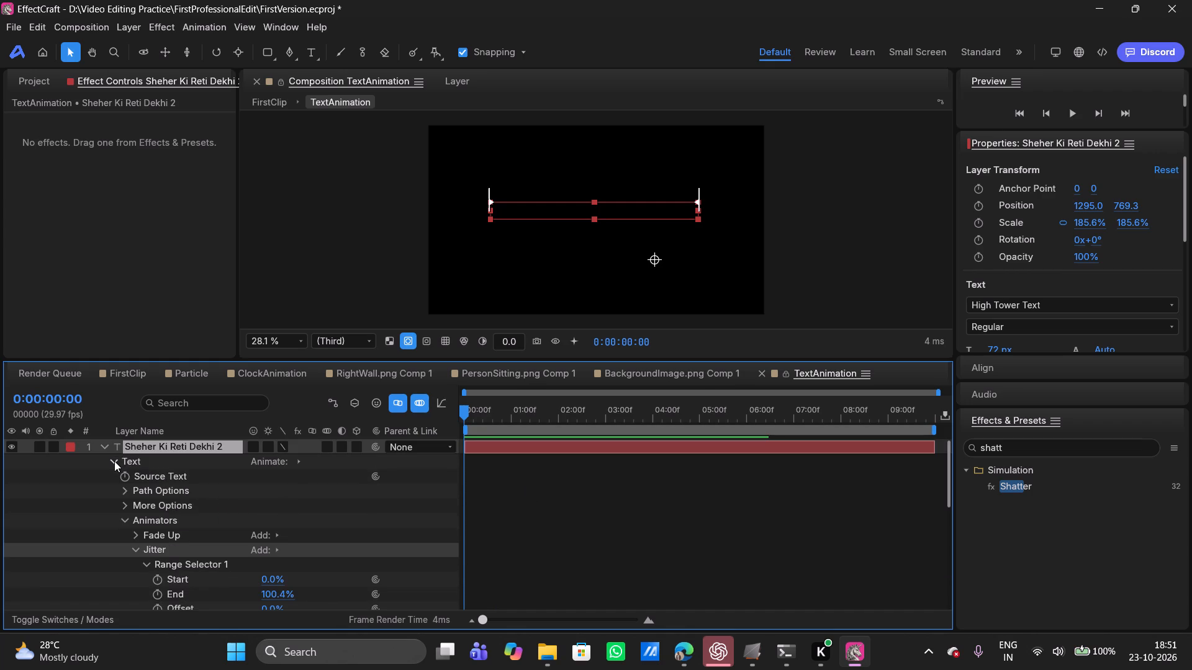
left_click(117, 479)
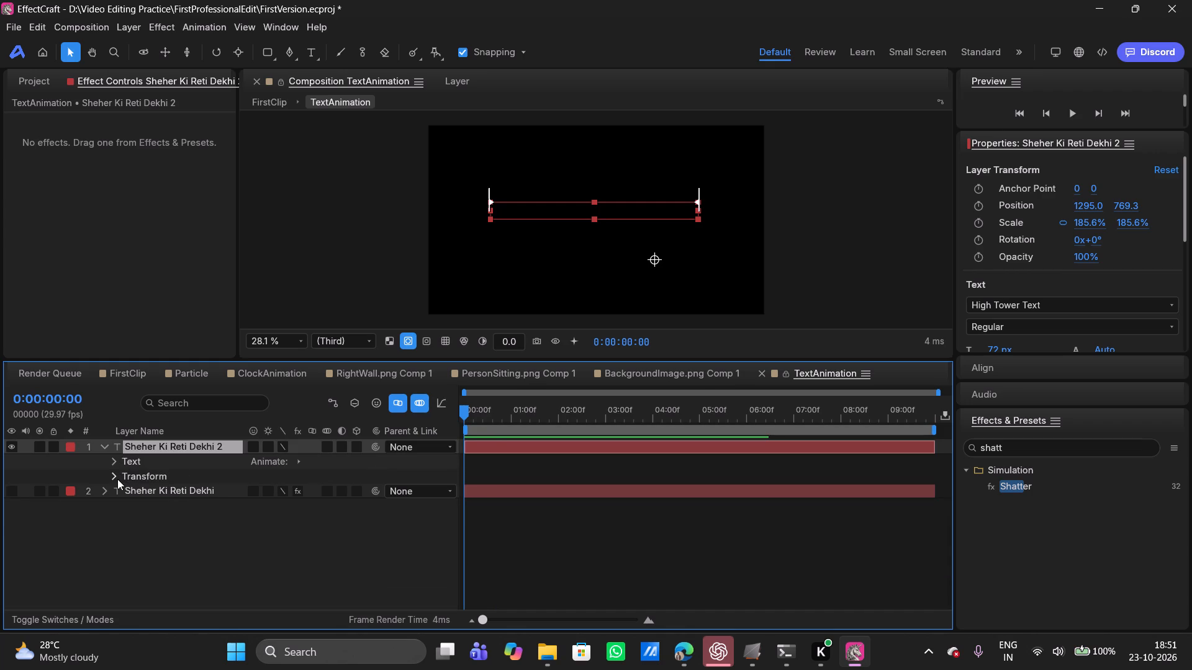
left_click(177, 474)
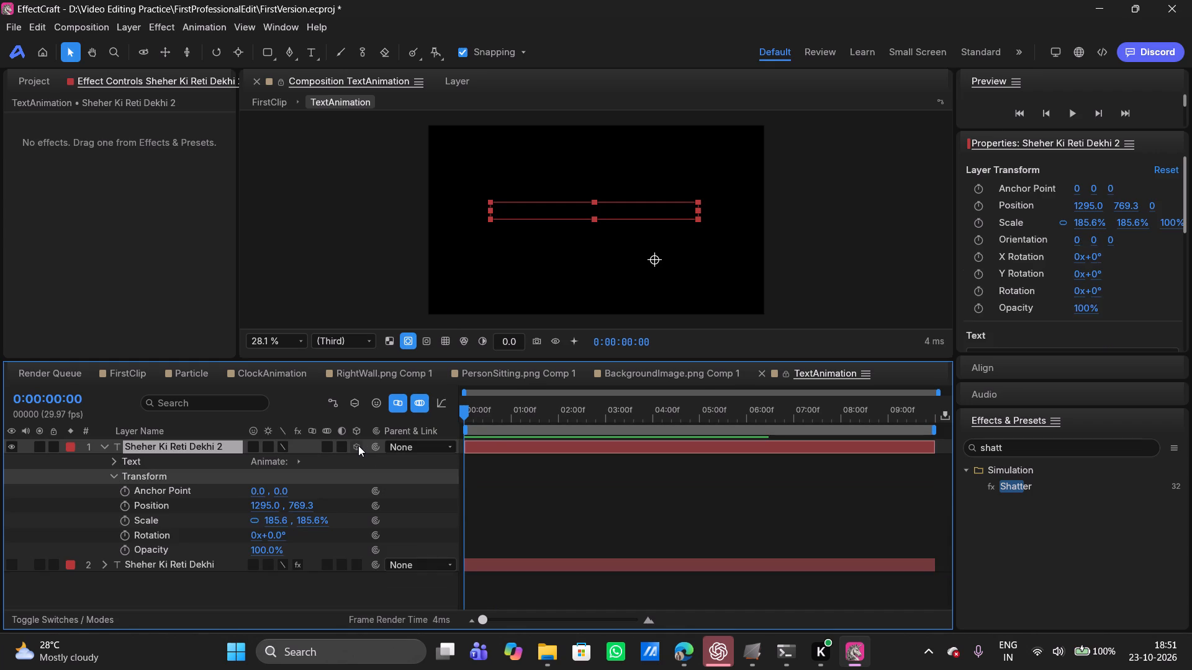
left_click(358, 445)
scroll(177, 551, "down", 1)
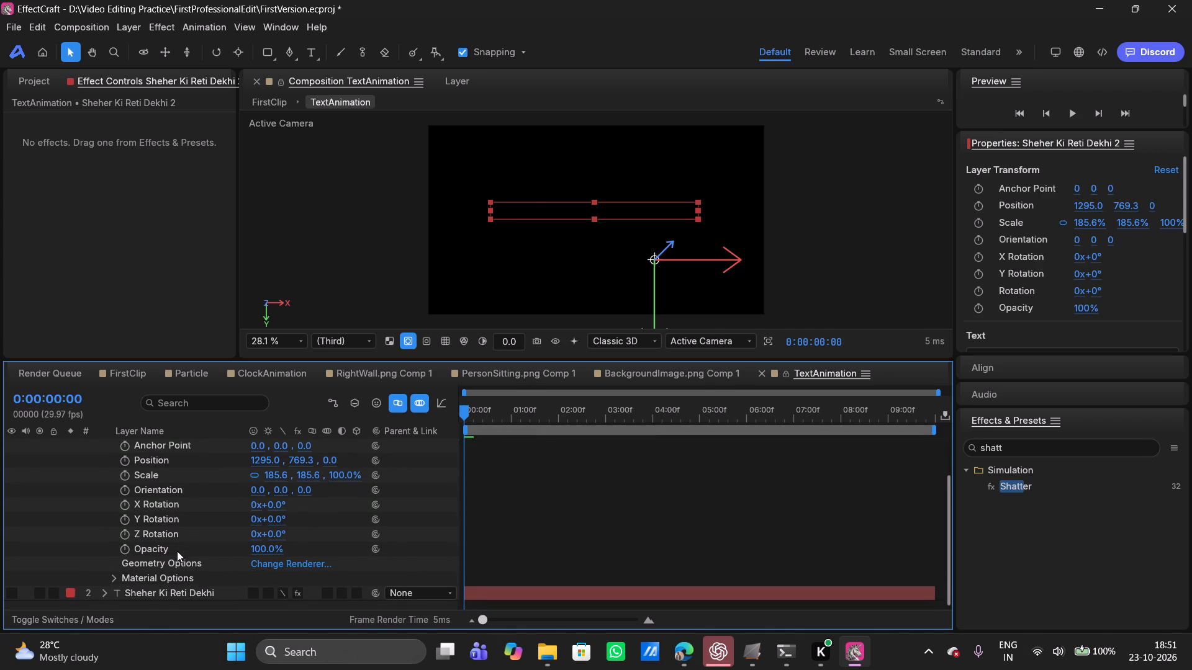
left_click_drag(471, 411, 553, 415)
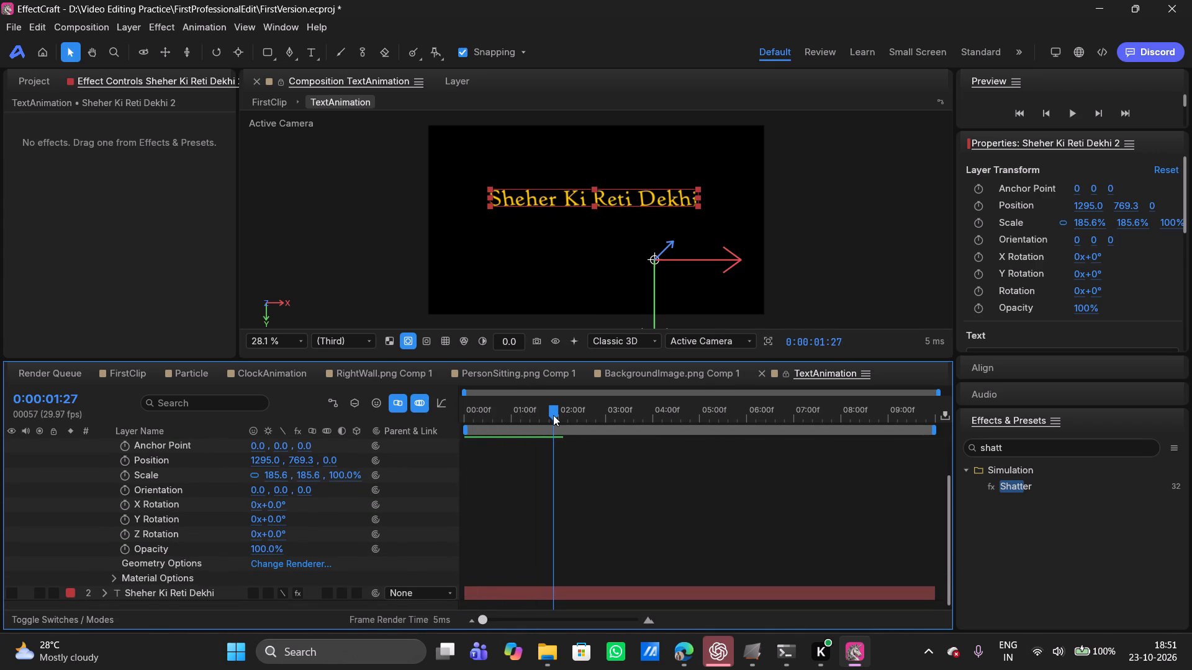
left_click_drag(553, 415, 546, 415)
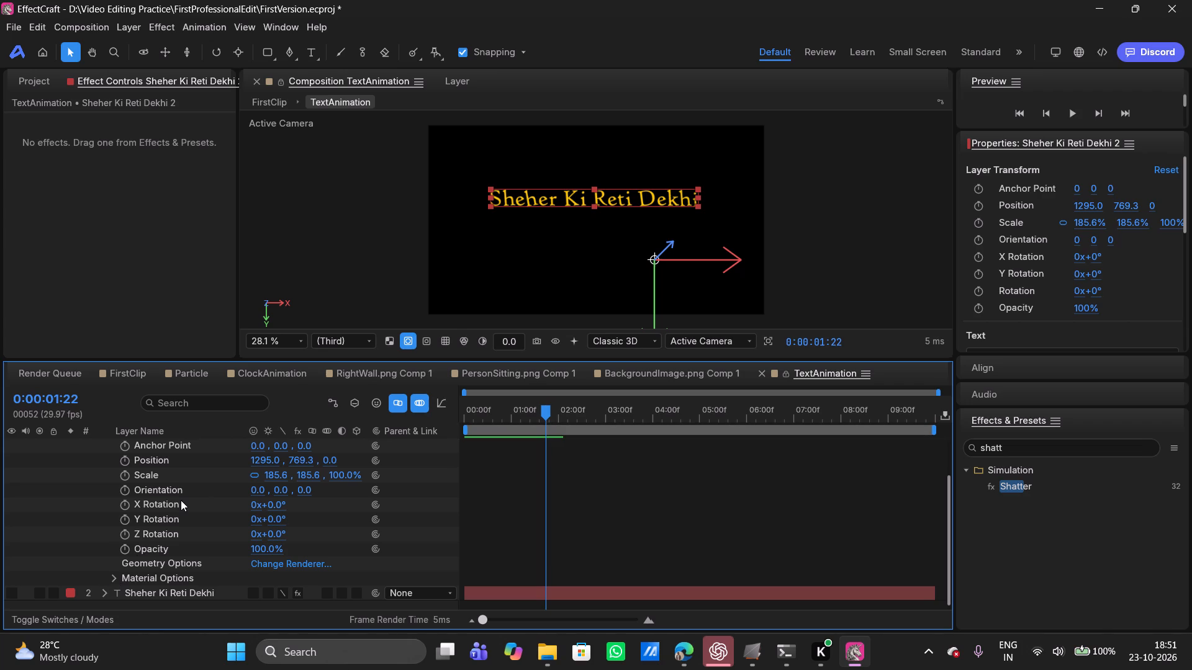
scroll(181, 500, "up", 1)
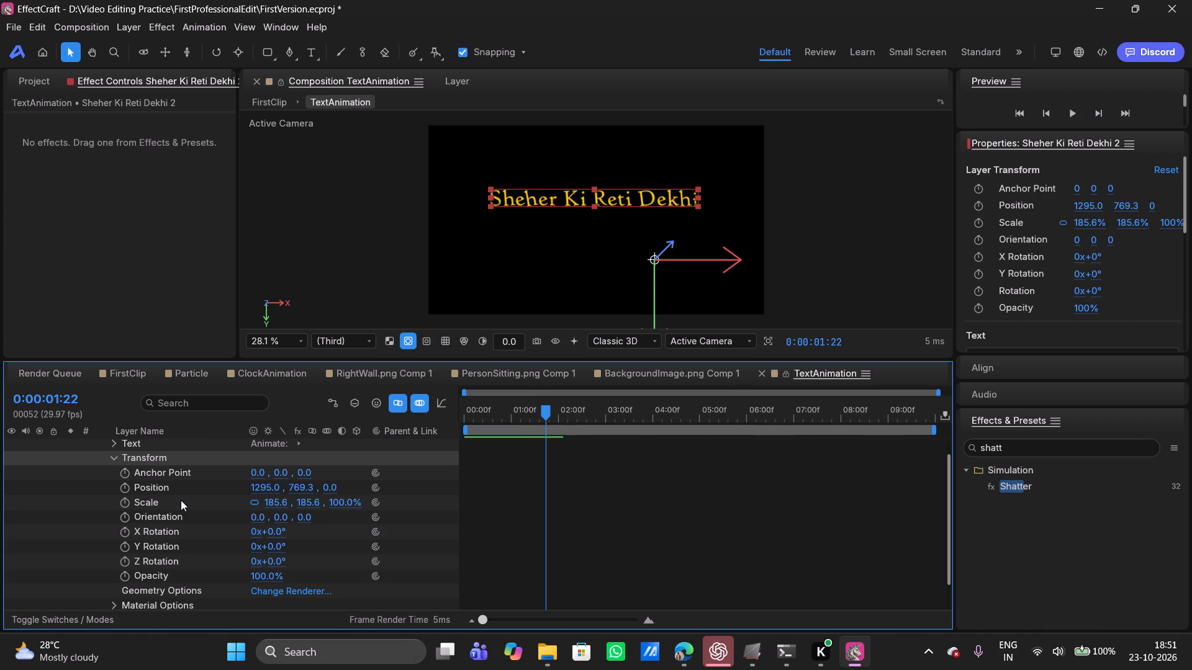
In the FirstClip composition, scale the TextAnimation layer up to 77.6%.
left_click(123, 373)
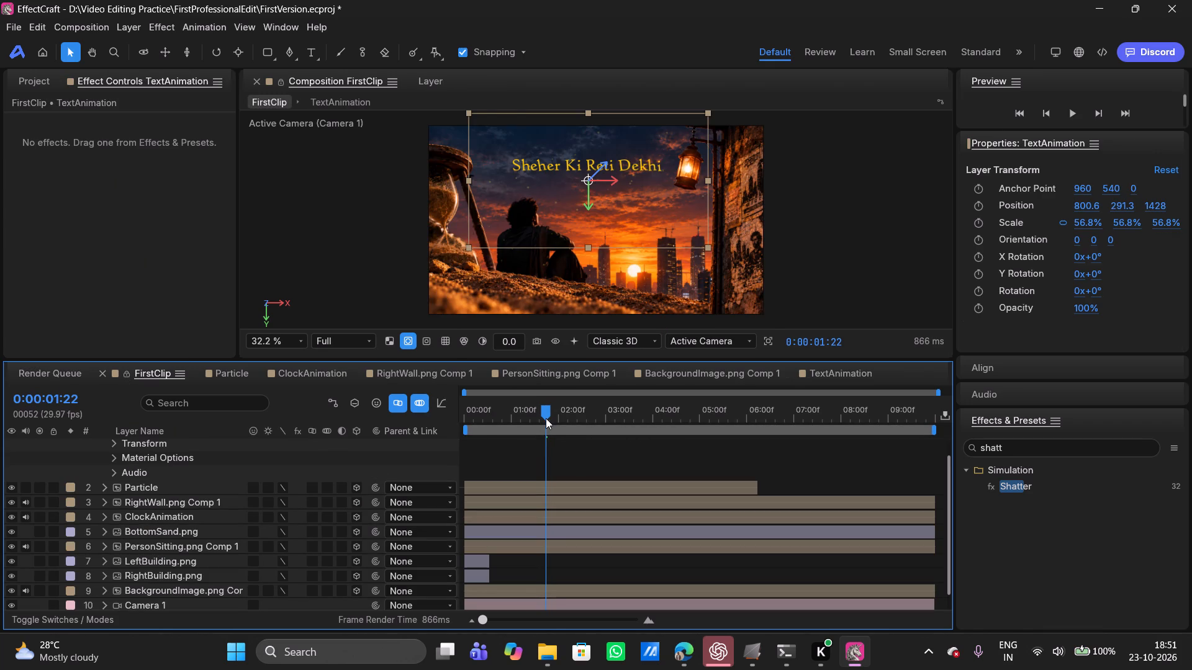
left_click(546, 416)
scroll(609, 476, "up", 2)
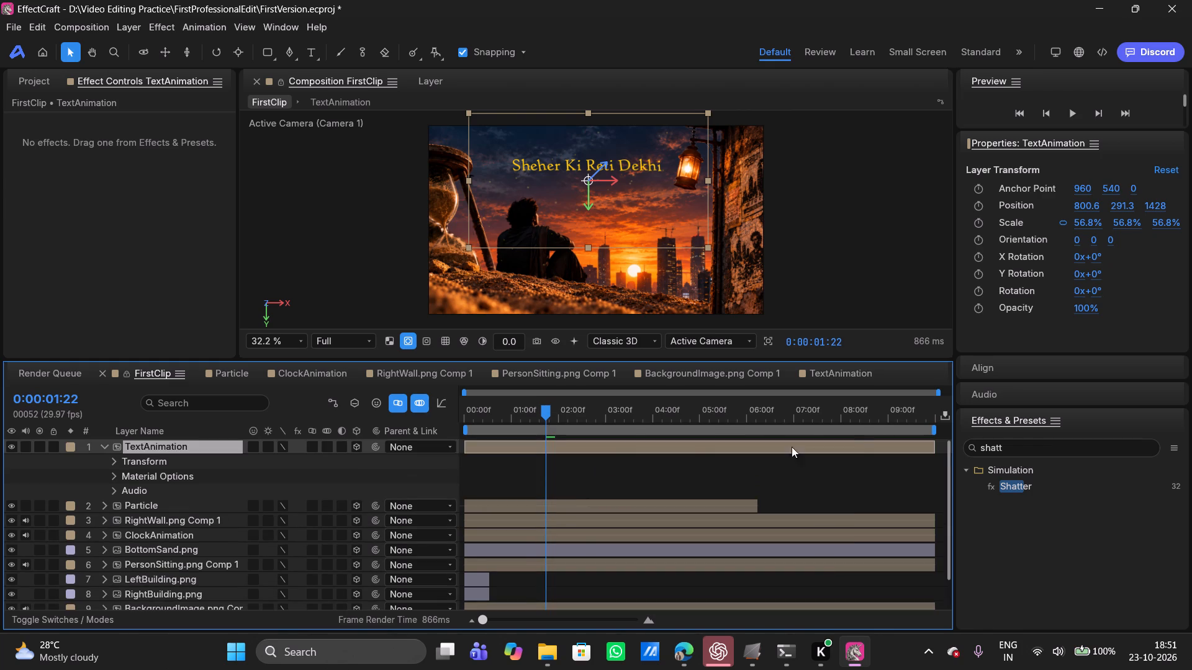
left_click_drag(1088, 226, 1103, 228)
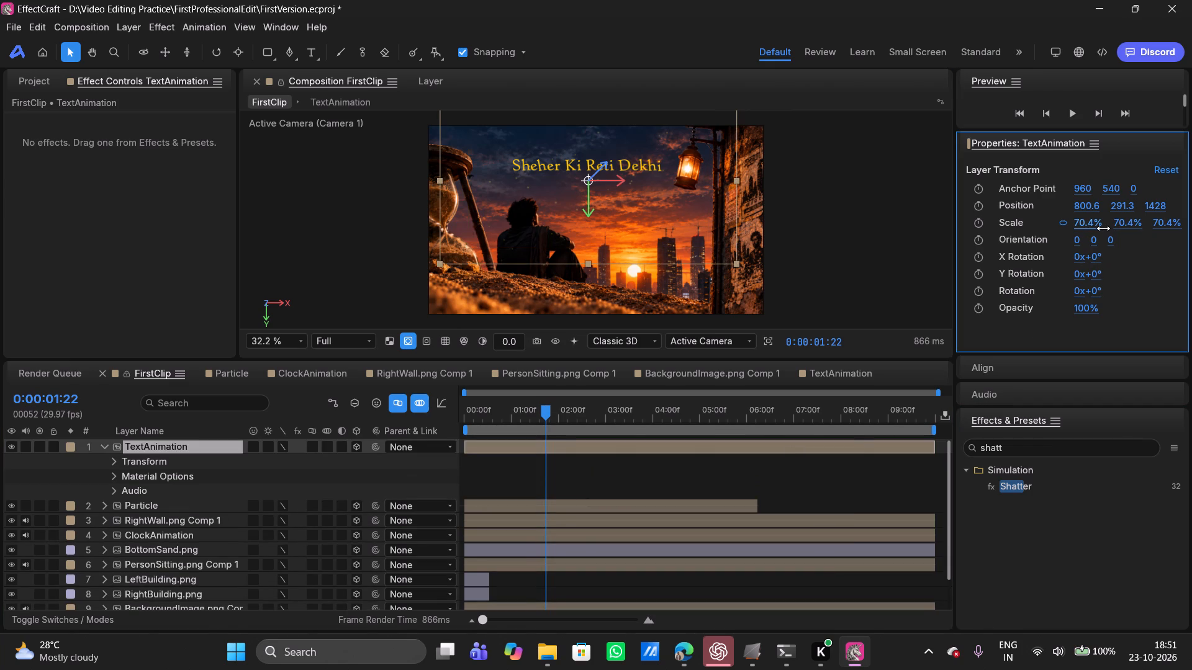
left_click_drag(1103, 228, 1105, 230)
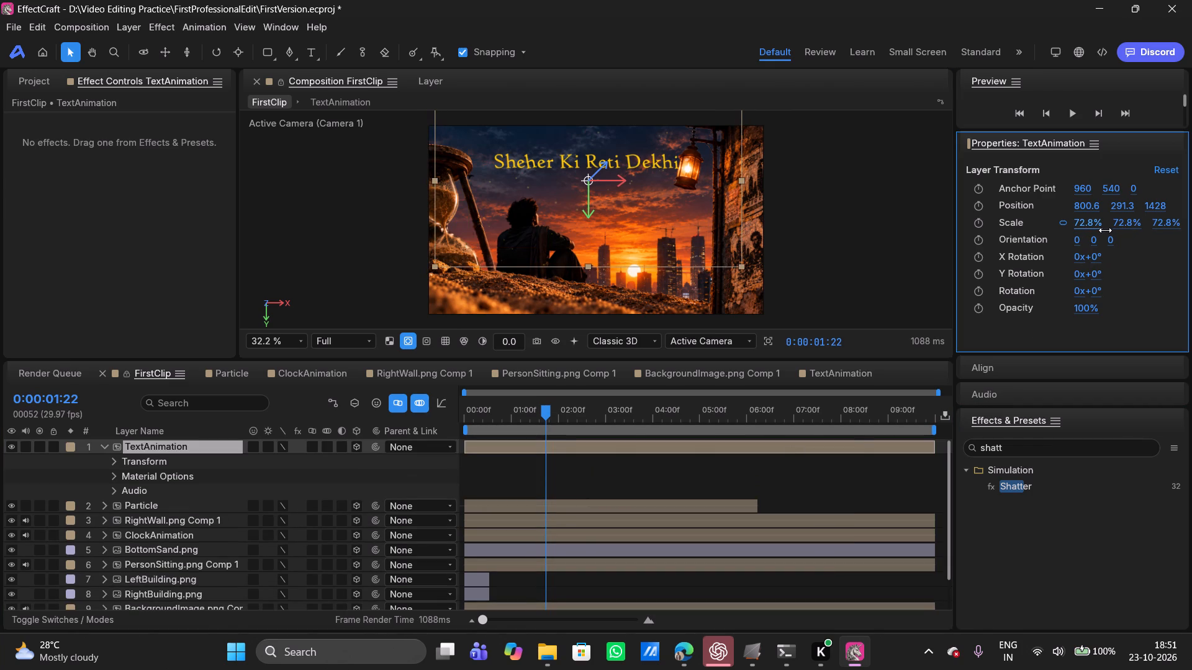
left_click_drag(1105, 230, 1109, 231)
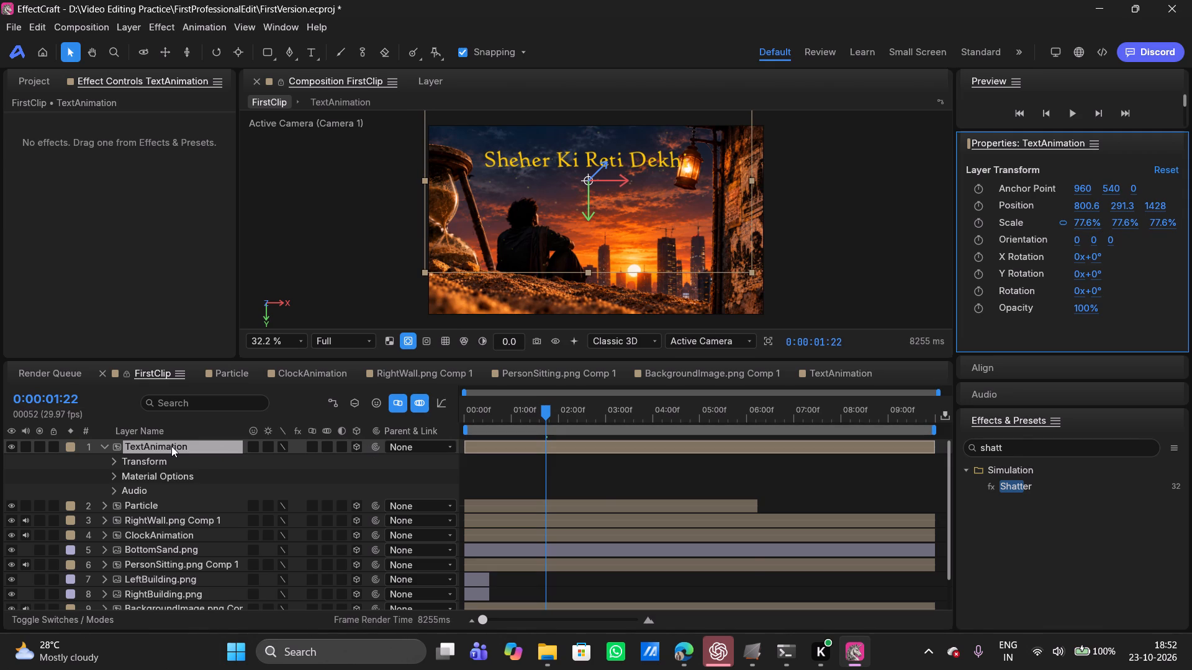
Search the effects for "light" and apply the Shadow/Highlight effect to the TextAnimation layer.
left_click(1018, 448)
key("BackSpace")
key("BackSpace")
key("BackSpace")
key("BackSpace")
key("BackSpace")
key("BackSpace")
key("BackSpace")
key("BackSpace")
key("BackSpace")
key("BackSpace")
key("BackSpace")
key("BackSpace")
key("BackSpace")
key("BackSpace")
type("light")
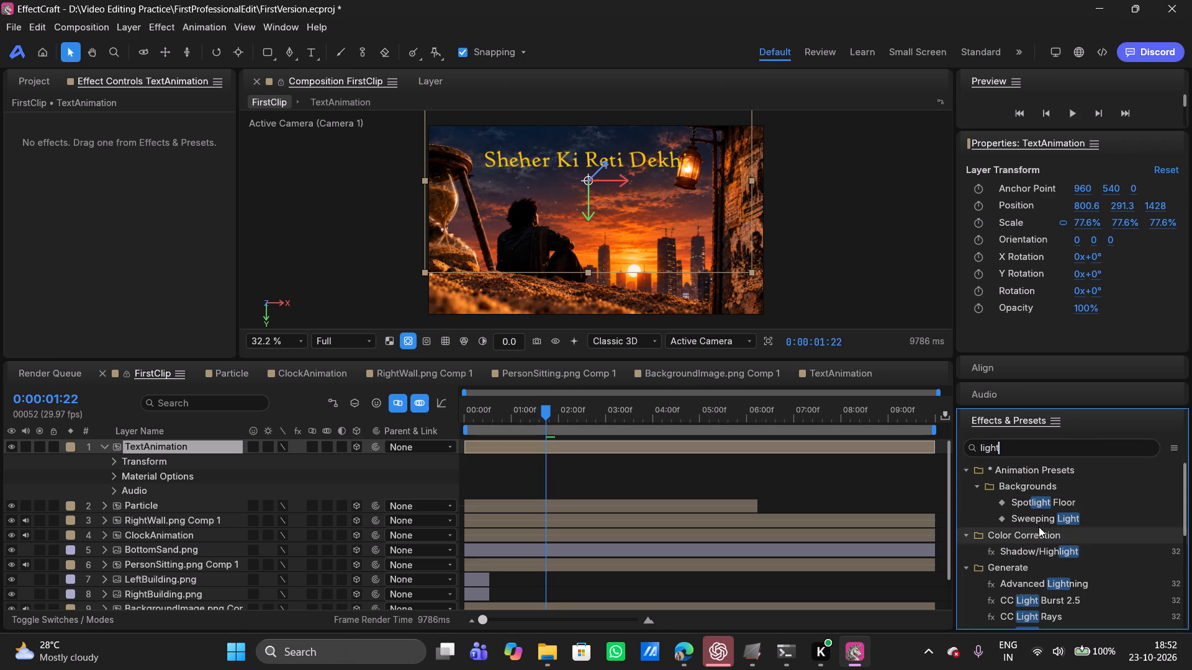
scroll(1041, 524, "down", 2)
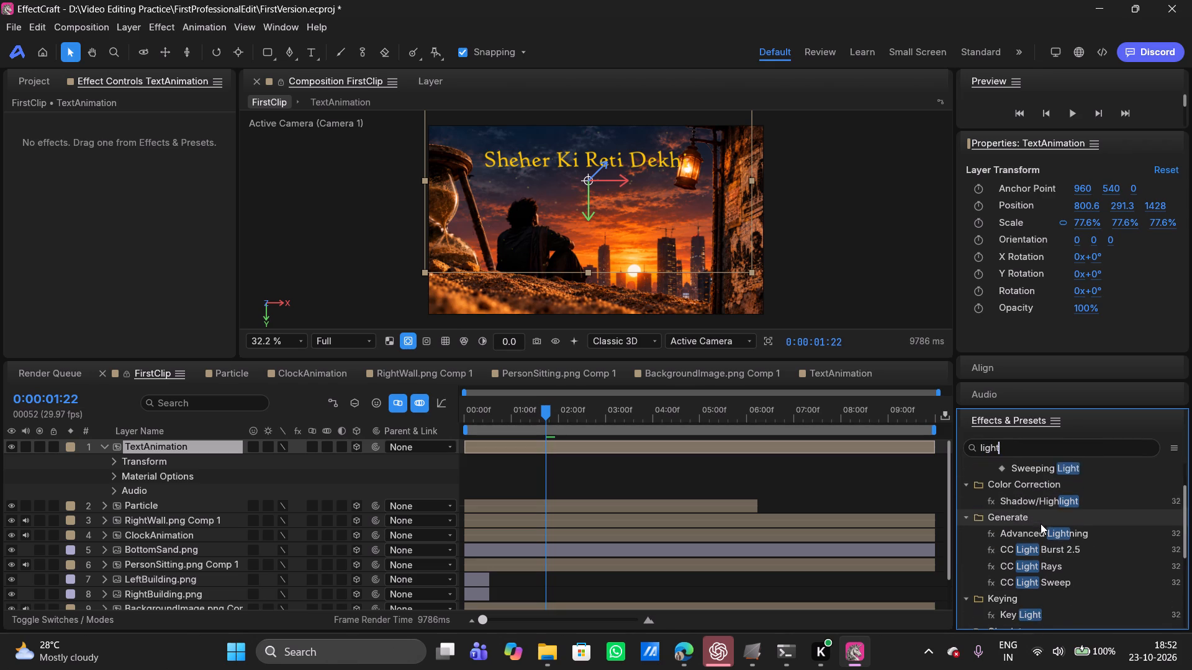
left_click_drag(1023, 493, 318, 472)
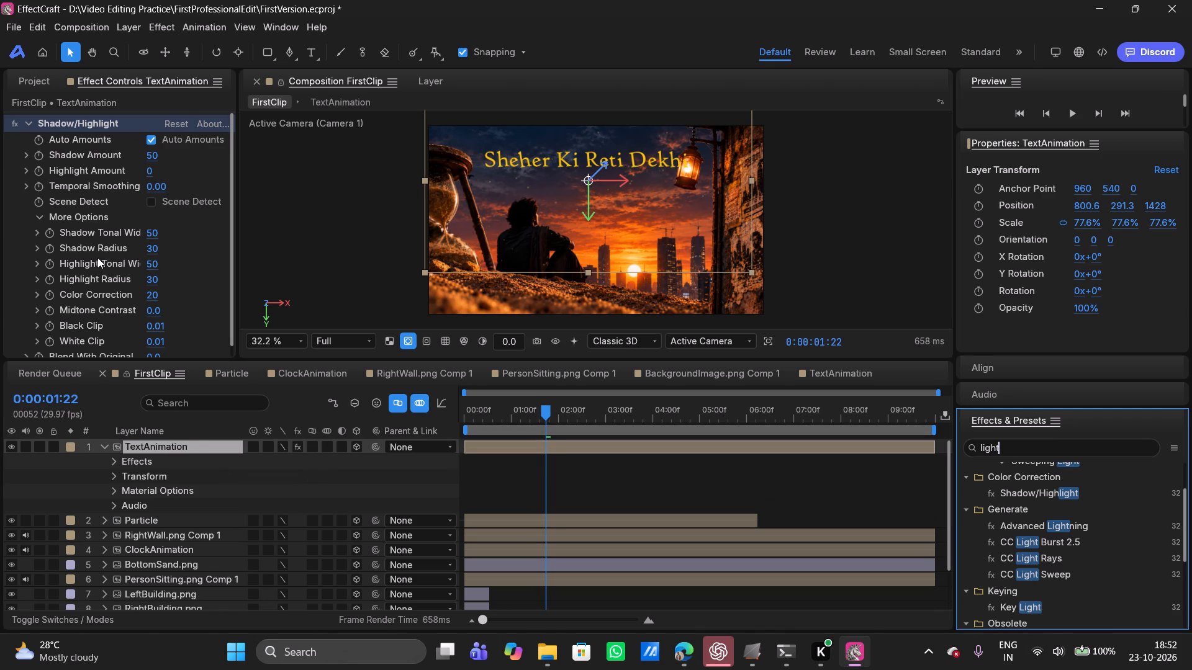
Set the Shadow/Highlight effect's Shadow Amount to 76 and raise its Highlight Amount to about 8.
left_click_drag(151, 154, 174, 156)
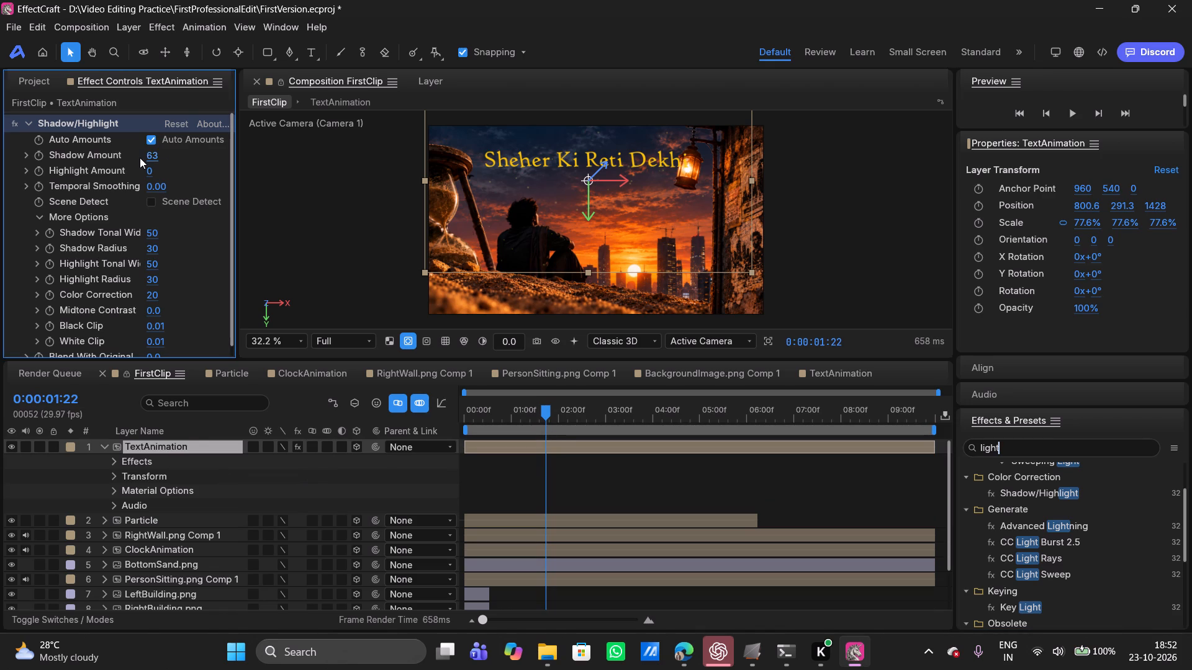
left_click_drag(154, 153, 166, 153)
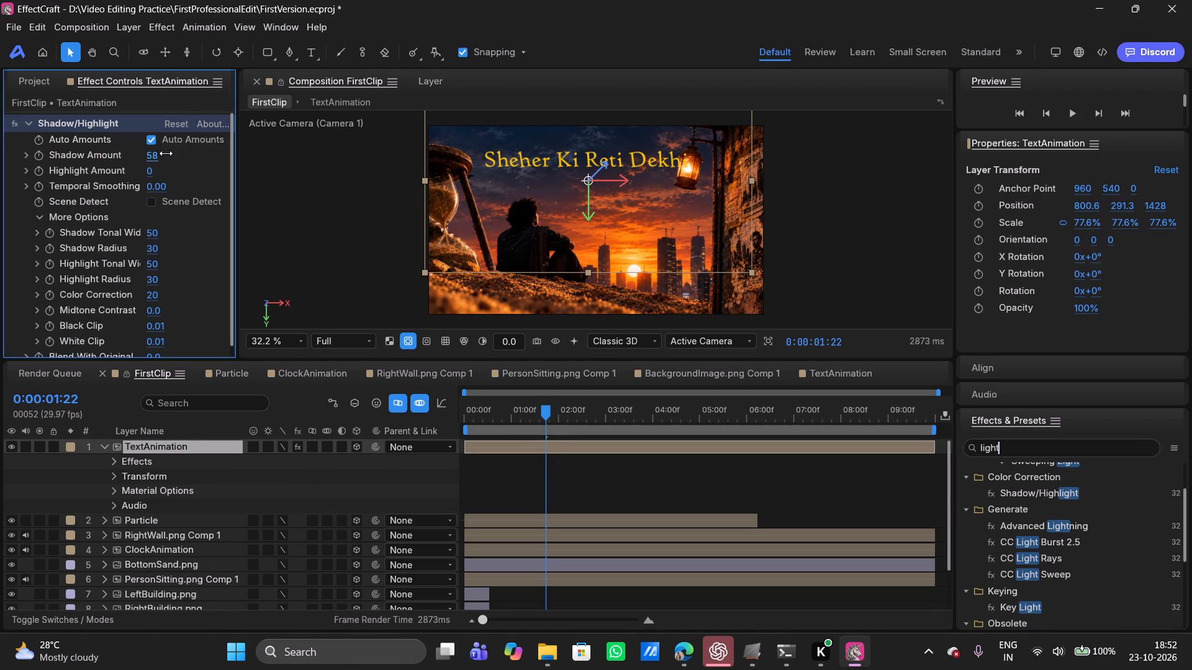
left_click_drag(166, 153, 204, 153)
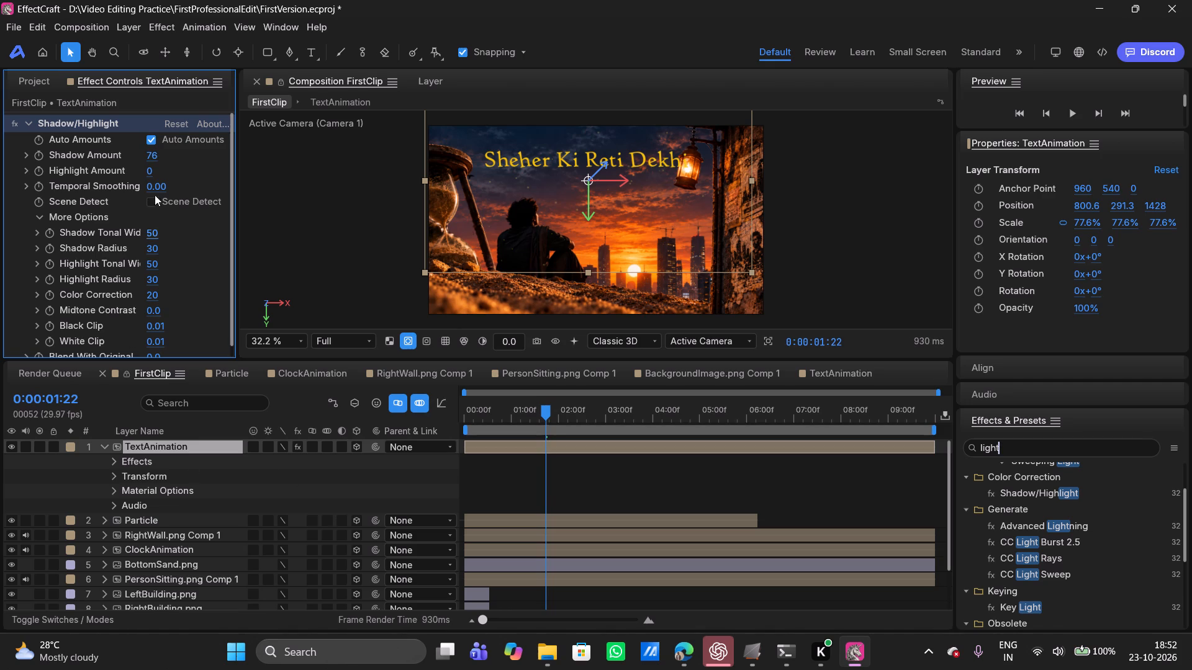
left_click_drag(151, 171, 156, 171)
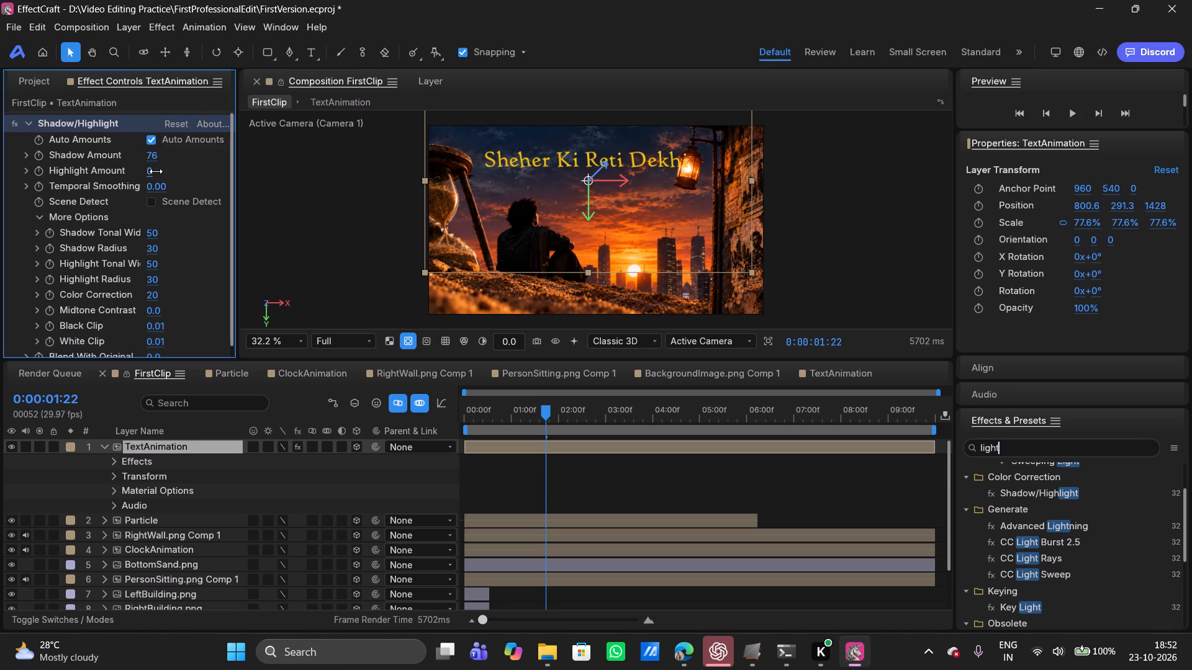
left_click_drag(156, 171, 239, 166)
left_click_drag(239, 166, 226, 176)
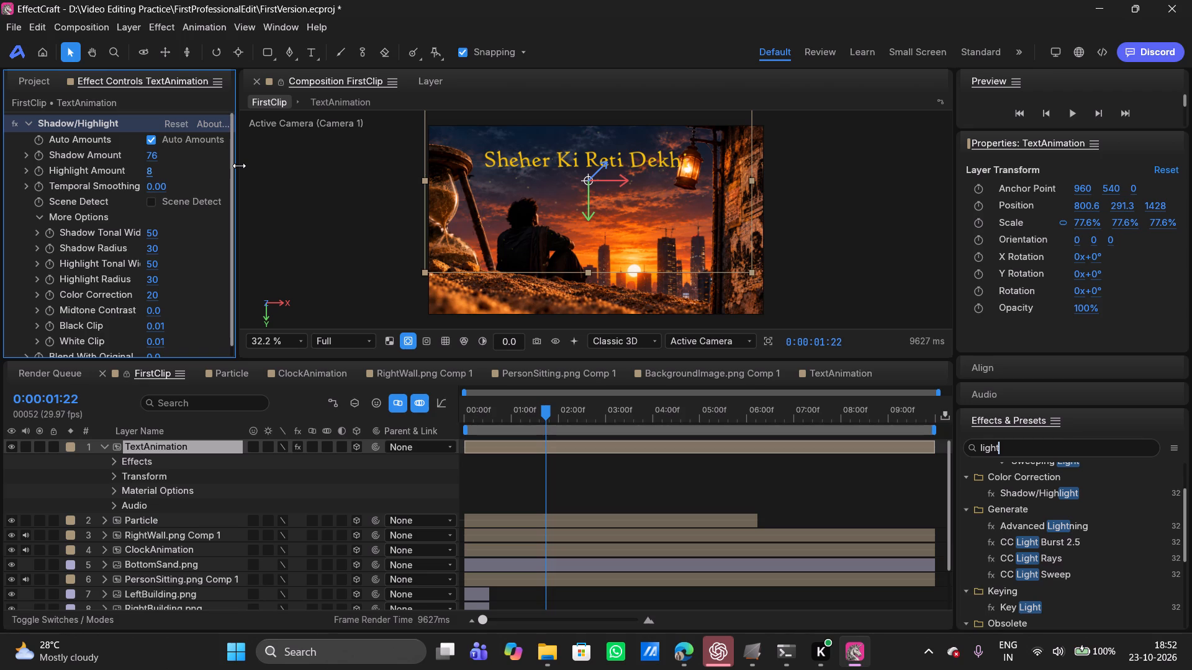